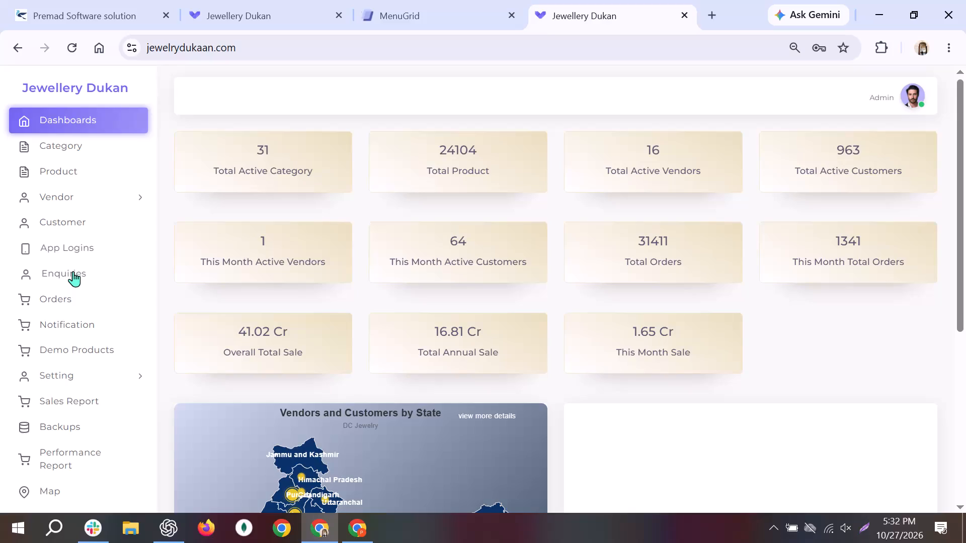
Open the Orders list and look through the orders on its first page.
left_click(62, 302)
scroll(324, 378, "down", 16)
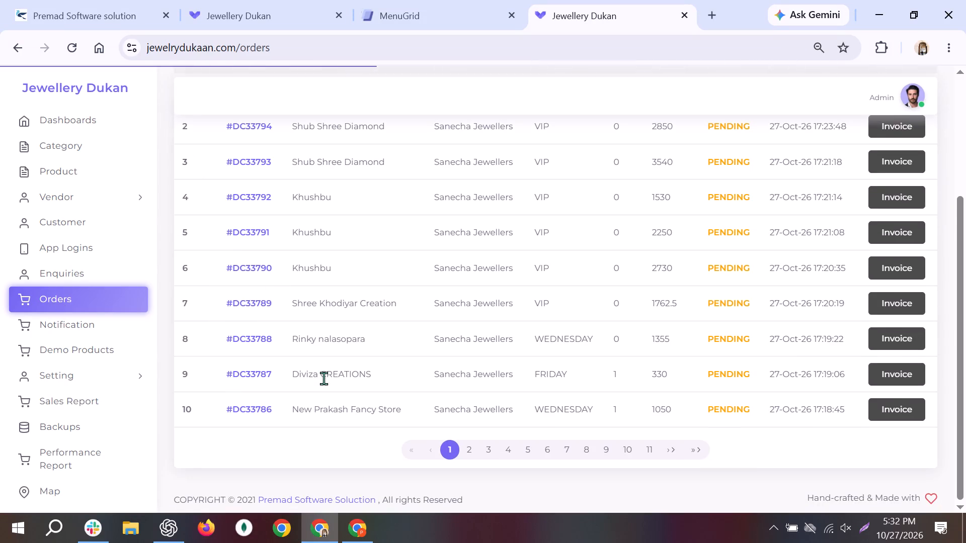
scroll(324, 378, "down", 10)
scroll(324, 378, "up", 20)
scroll(324, 378, "up", 5)
scroll(324, 378, "down", 4)
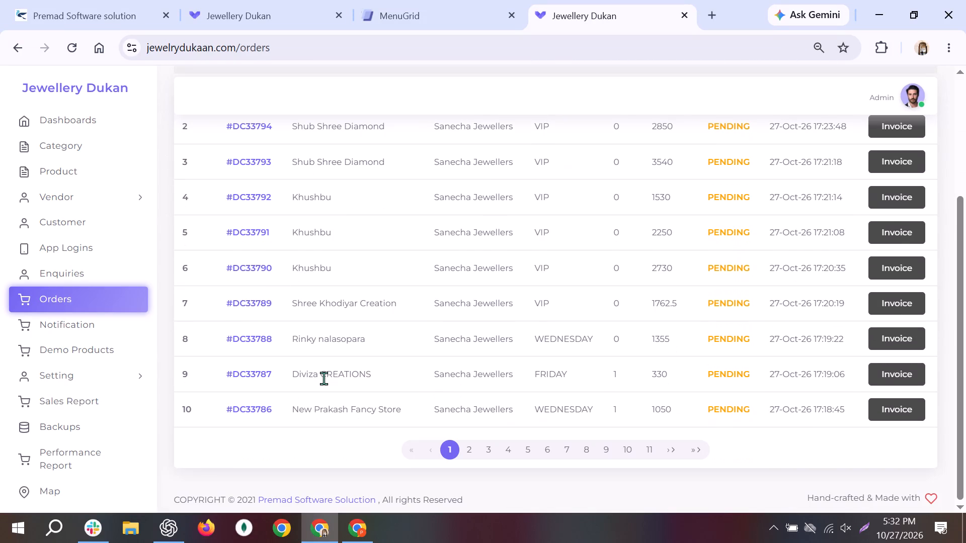
scroll(324, 378, "up", 3)
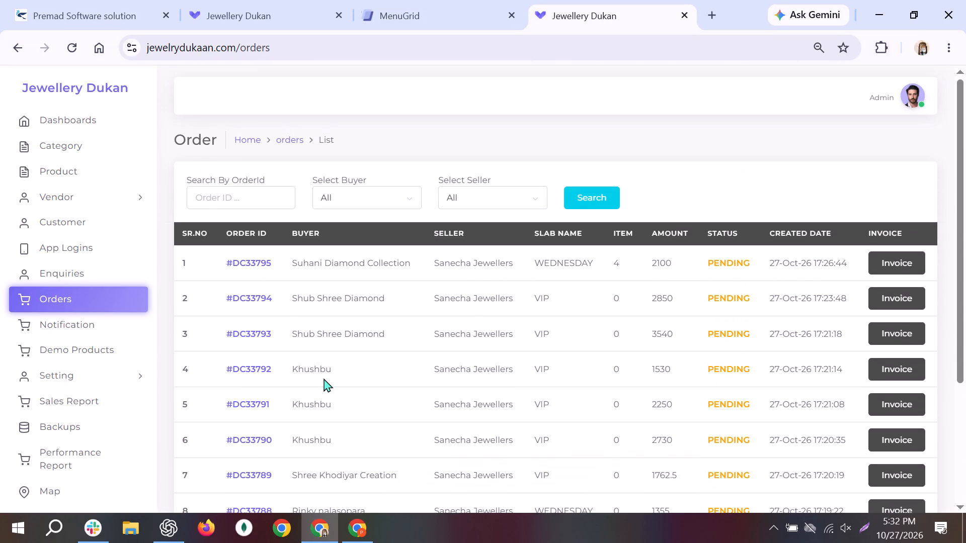
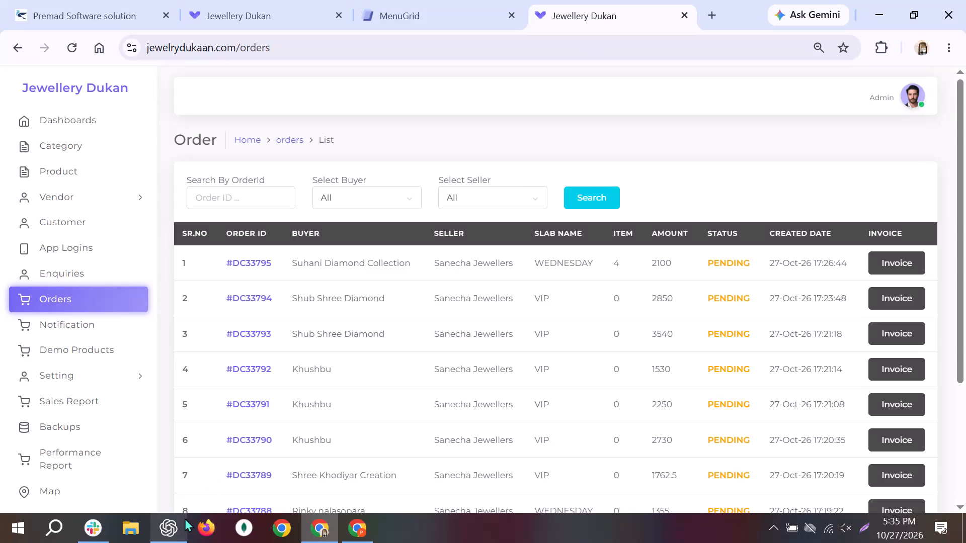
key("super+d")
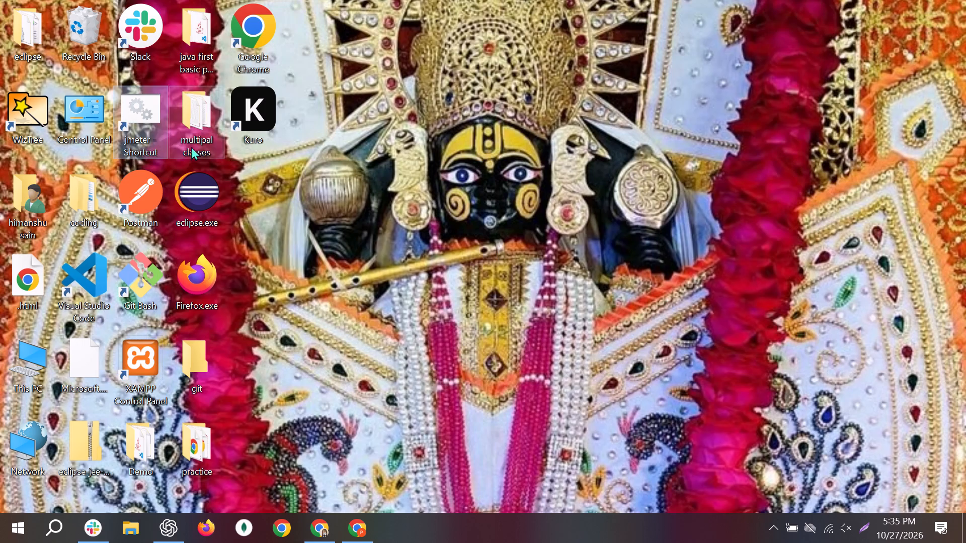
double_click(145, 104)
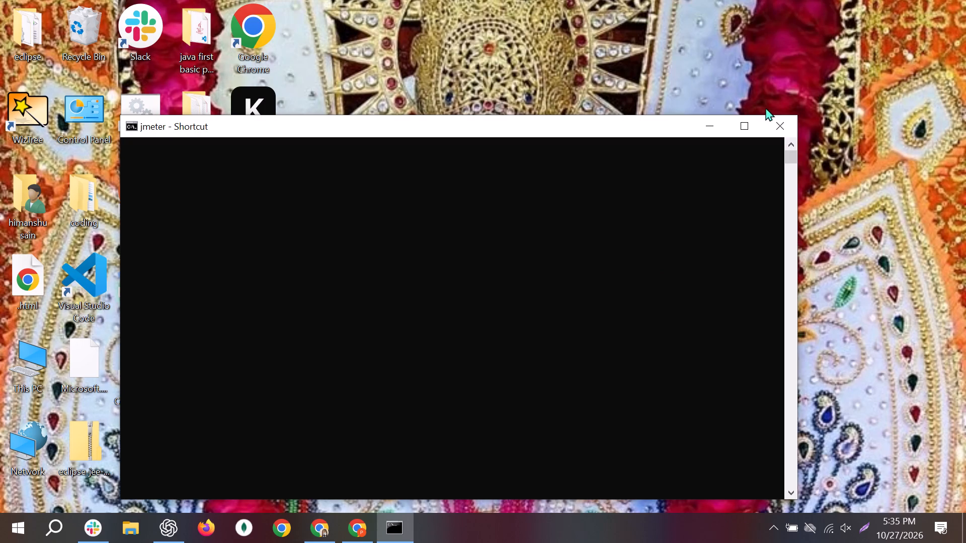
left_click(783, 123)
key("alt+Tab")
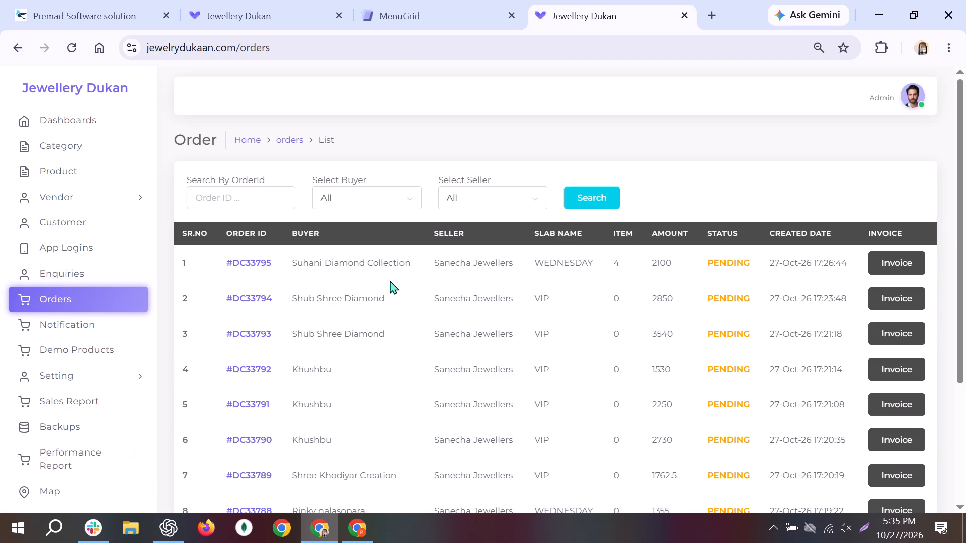
Go to page 3 of the Orders list.
scroll(475, 396, "down", 1)
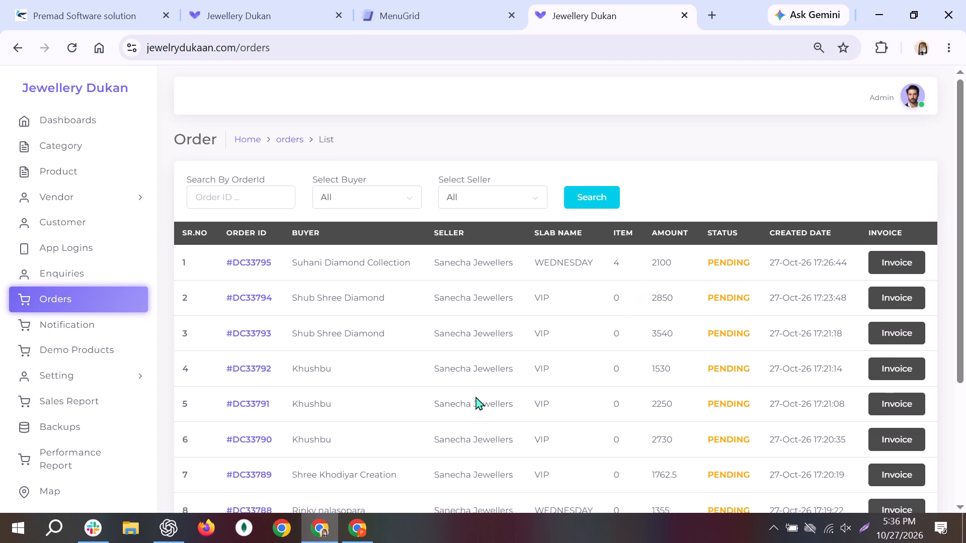
scroll(475, 396, "down", 4)
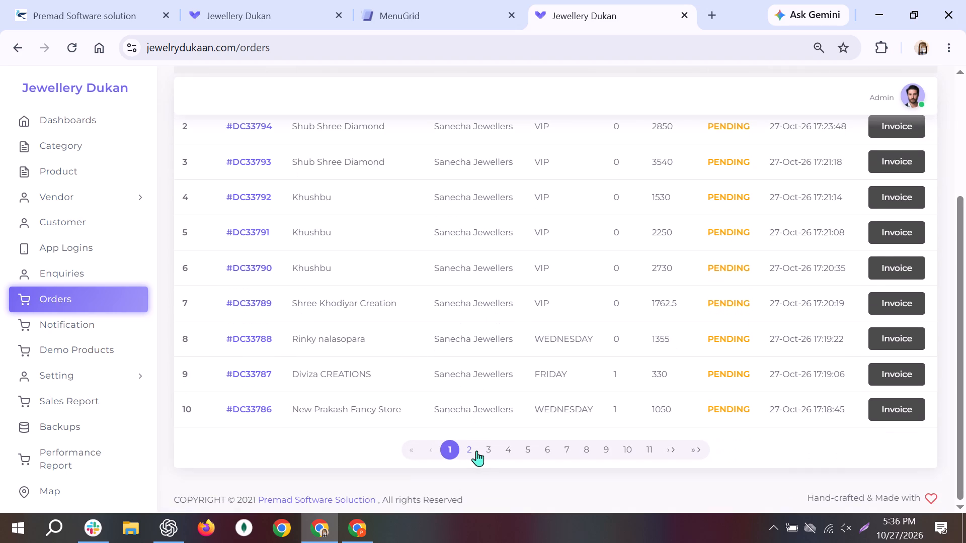
left_click(491, 450)
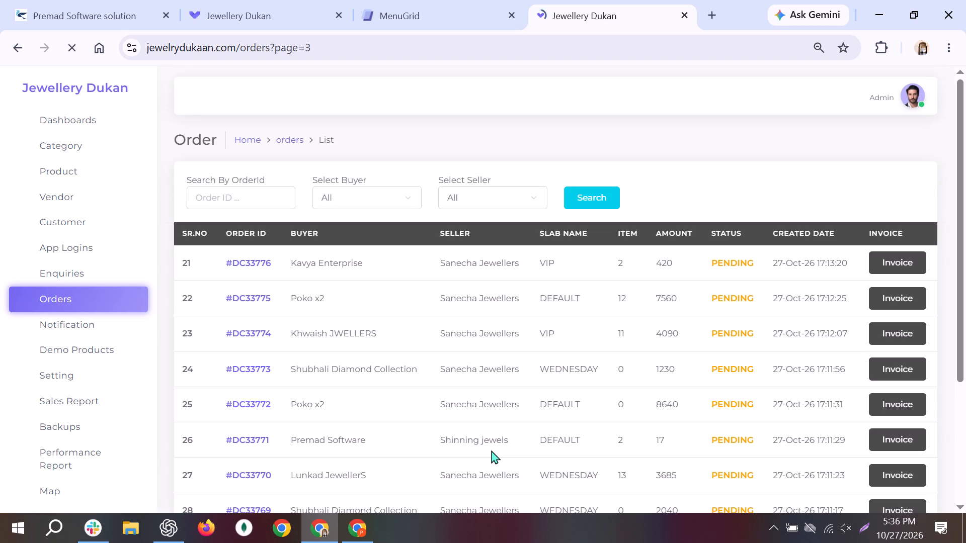
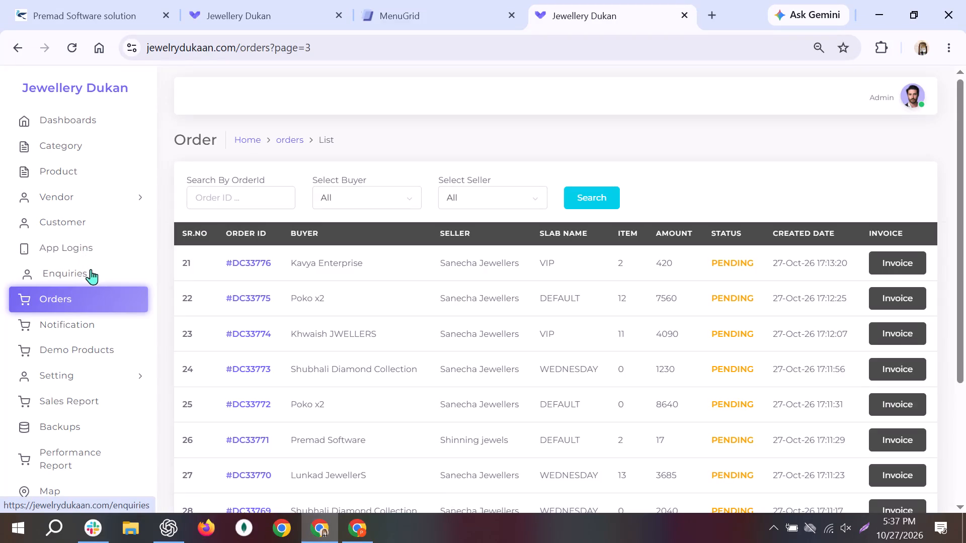
Open the App Logins page with the customer and vendor login logs.
left_click(89, 249)
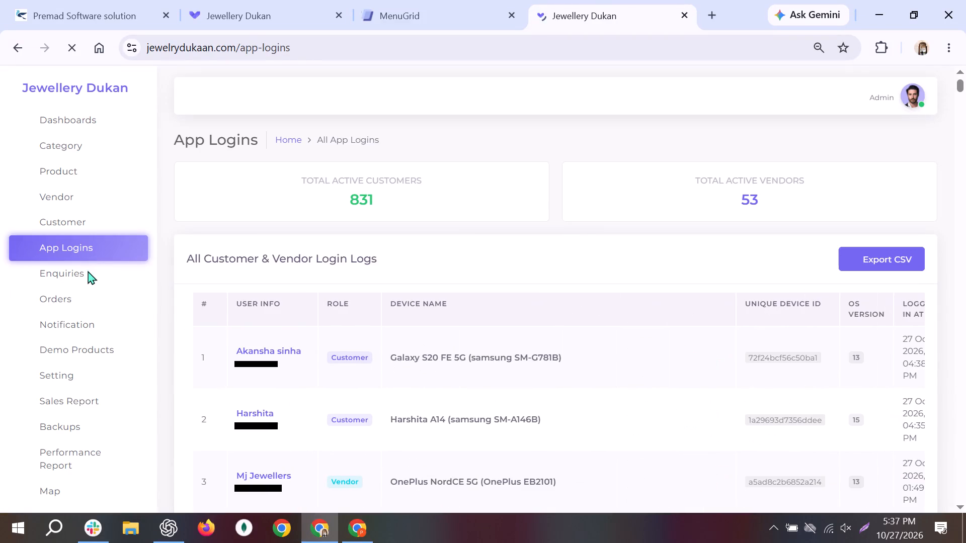
Open the Enquiries list and look through its first customer enquiries.
left_click(88, 270)
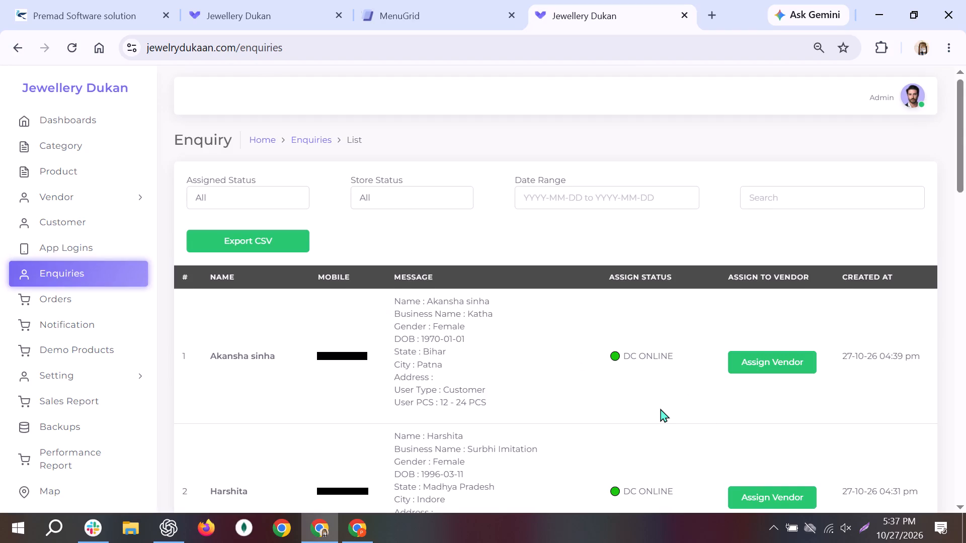
scroll(660, 408, "down", 5)
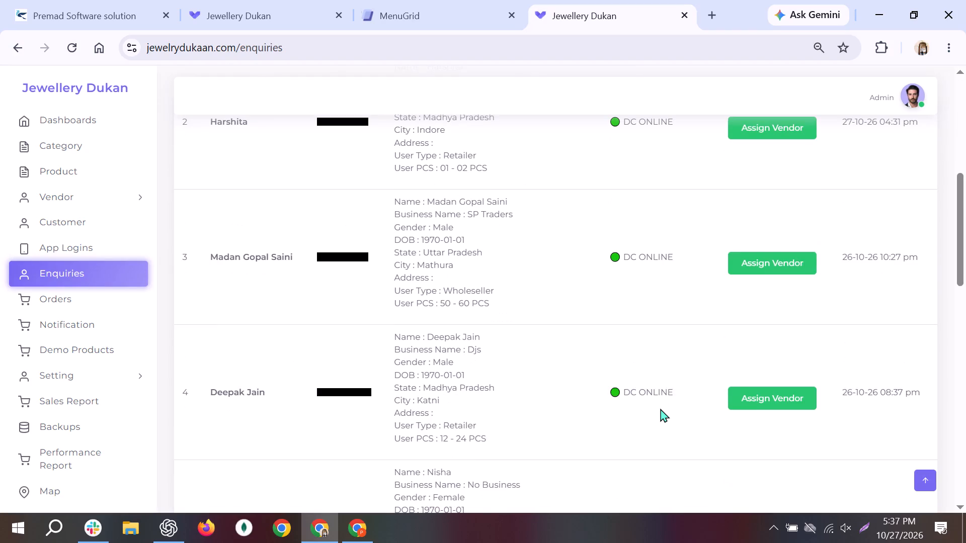
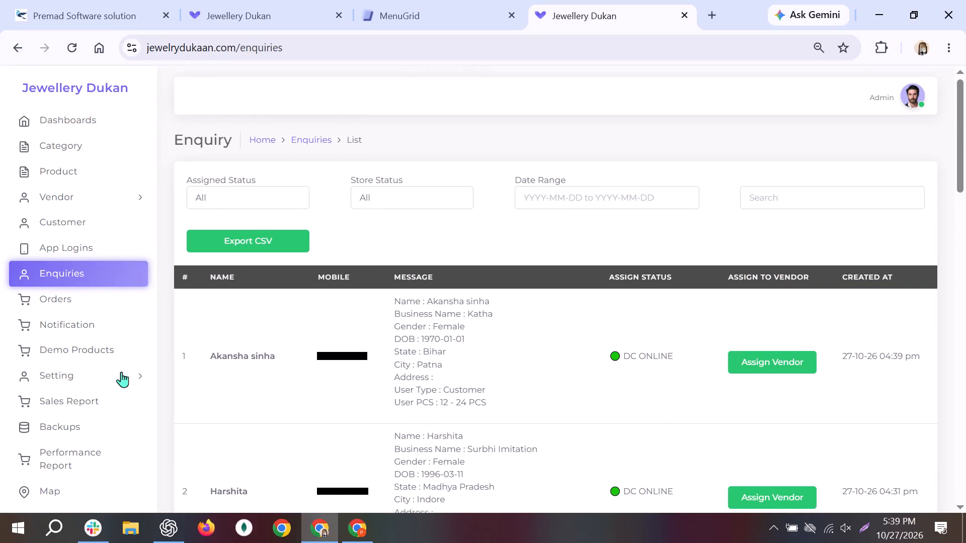
Open the Orders list and look through the orders on its first page.
left_click(64, 300)
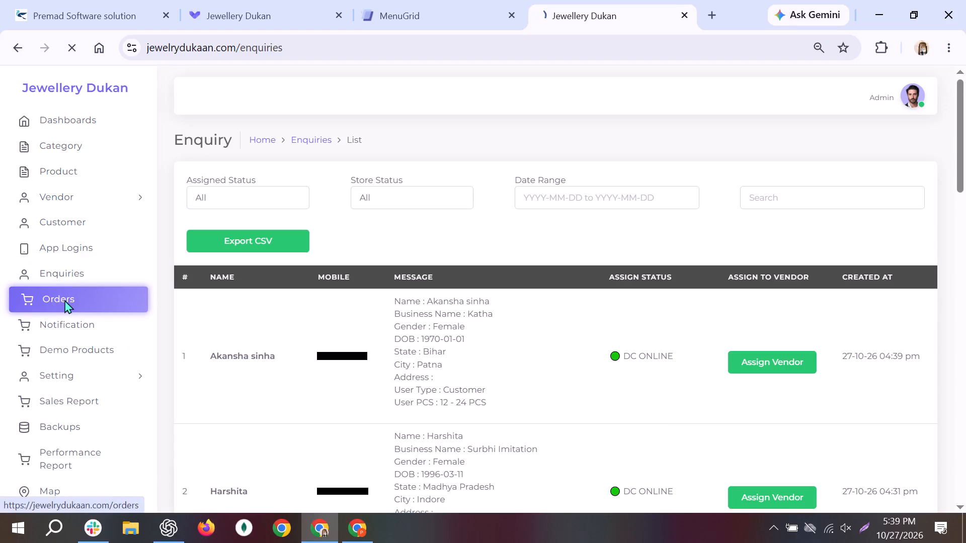
scroll(565, 339, "down", 3)
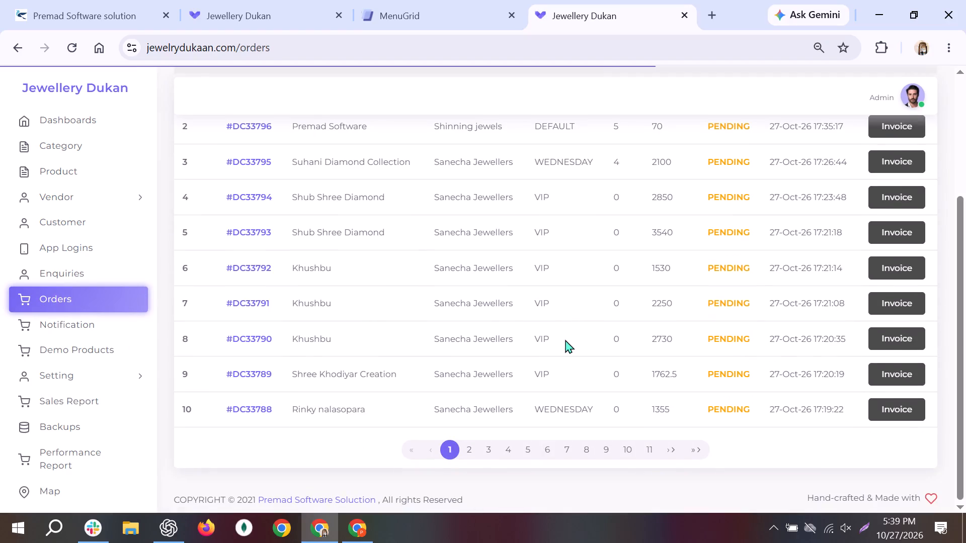
scroll(565, 339, "up", 2)
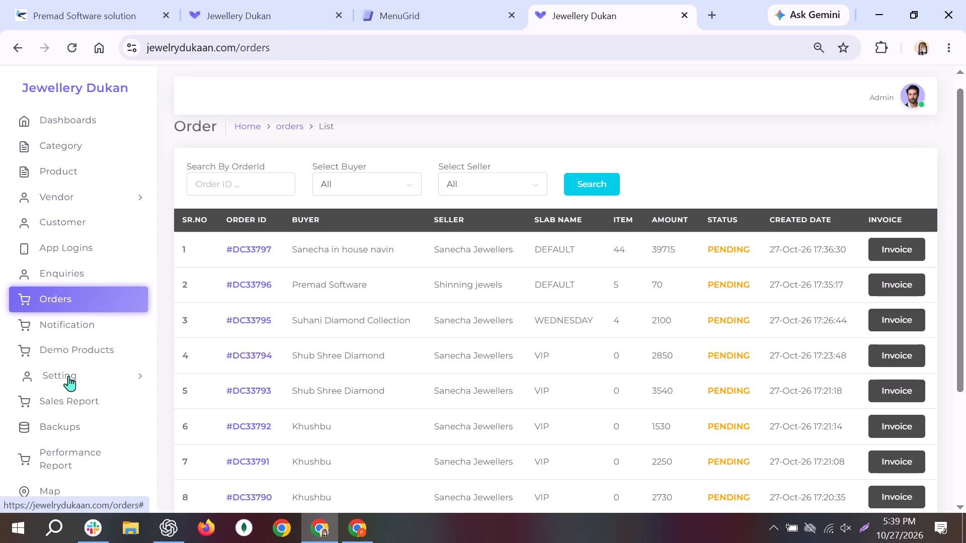
scroll(68, 376, "down", 2)
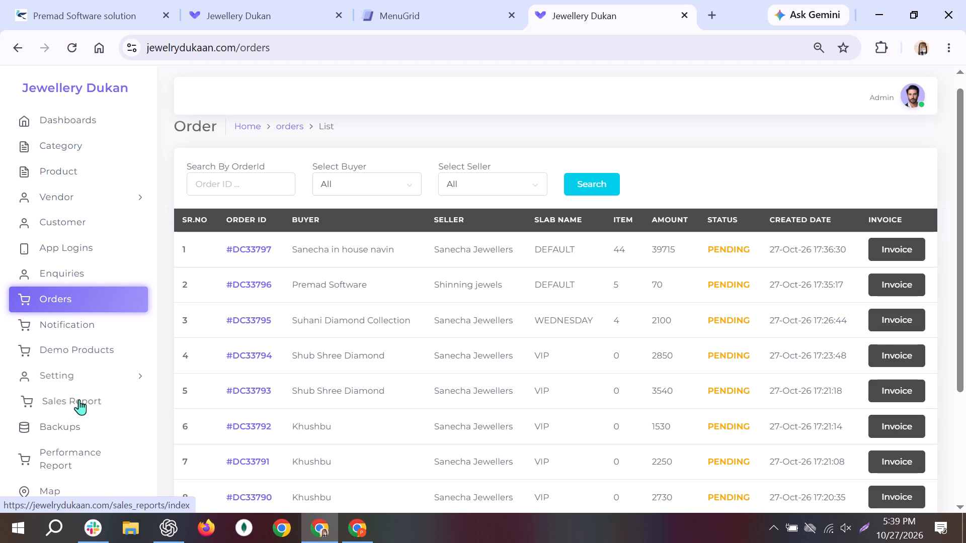
scroll(75, 436, "down", 3)
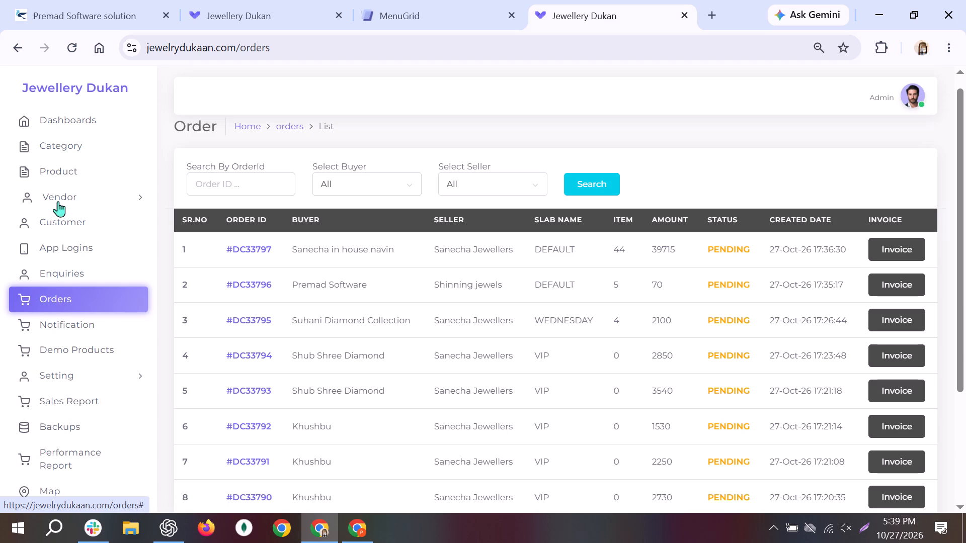
Open the App Logins page and look through the customer and vendor login logs.
left_click(61, 248)
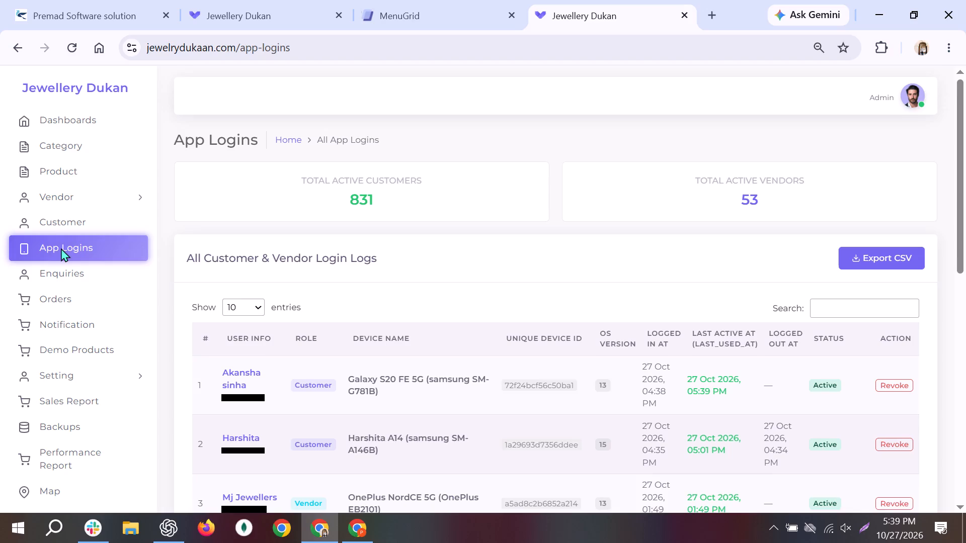
scroll(61, 248, "up", 1)
key("2")
scroll(369, 265, "down", 4)
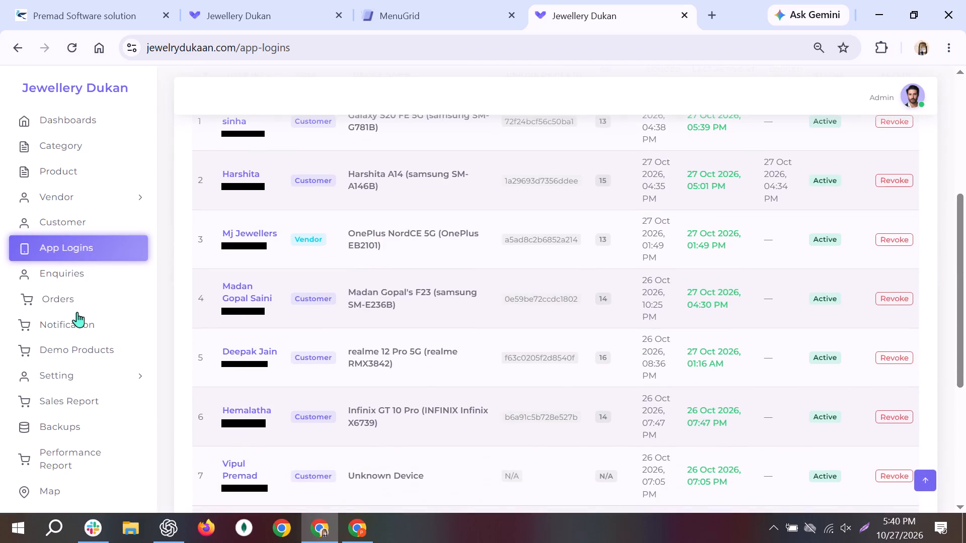
Return to the Orders list.
left_click(73, 304)
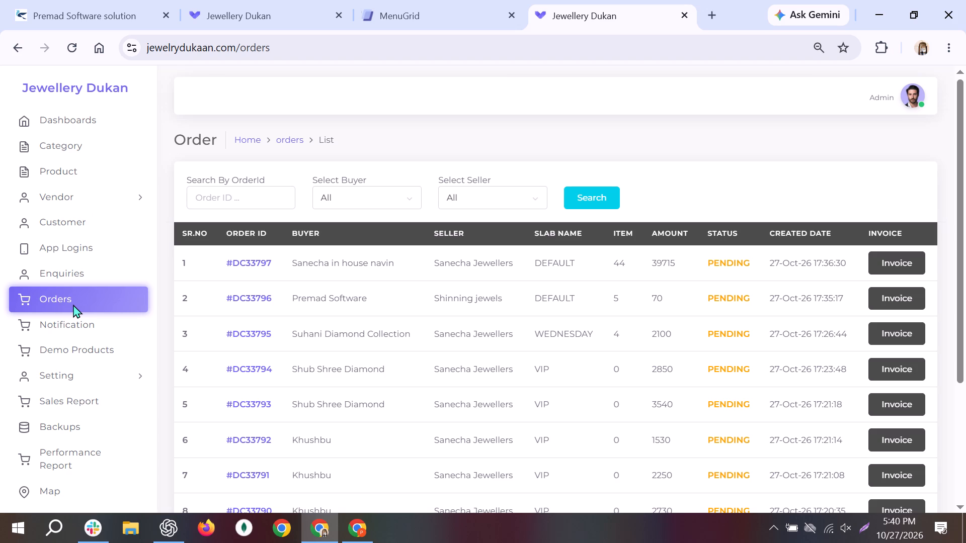
Launch Apache JMeter from its desktop shortcut and bring its main window to the front.
key("alt+Tab")
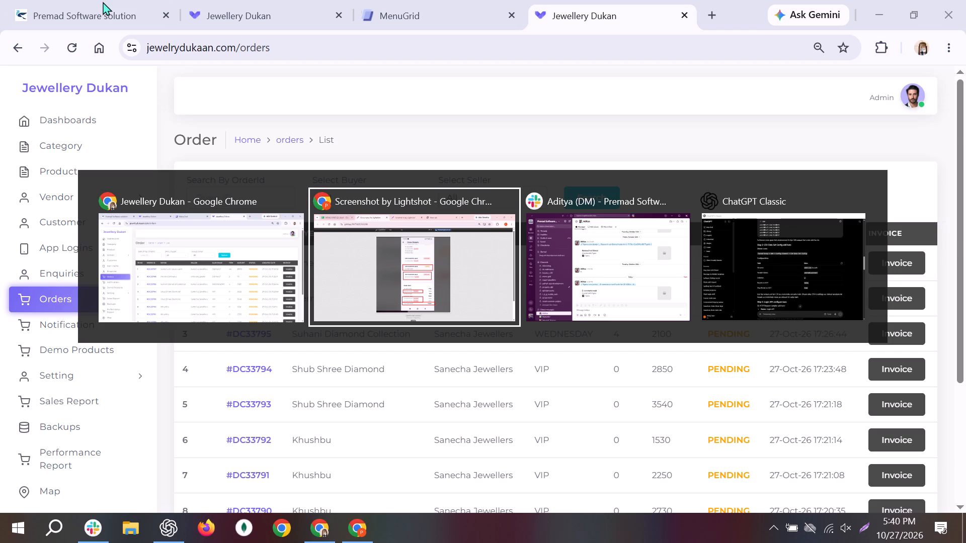
key("super+d")
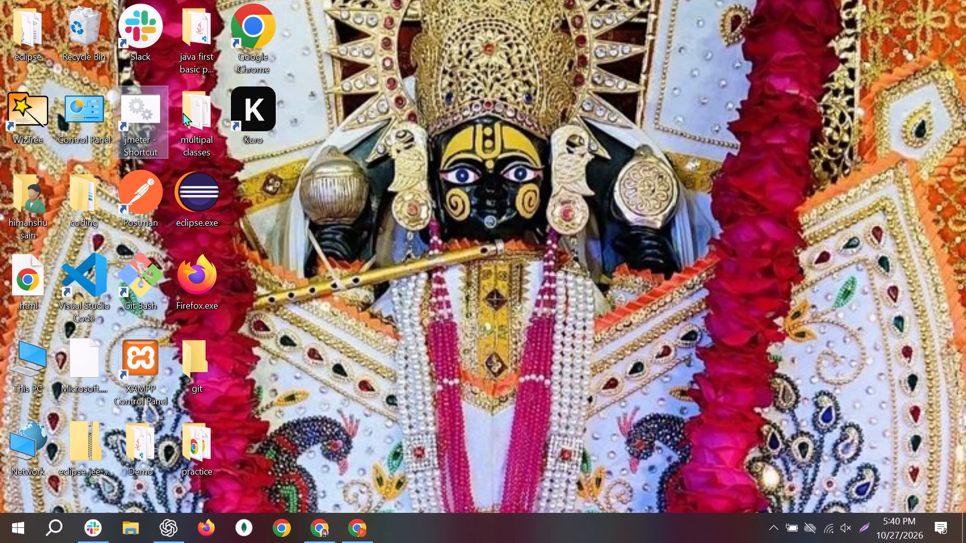
double_click(151, 114)
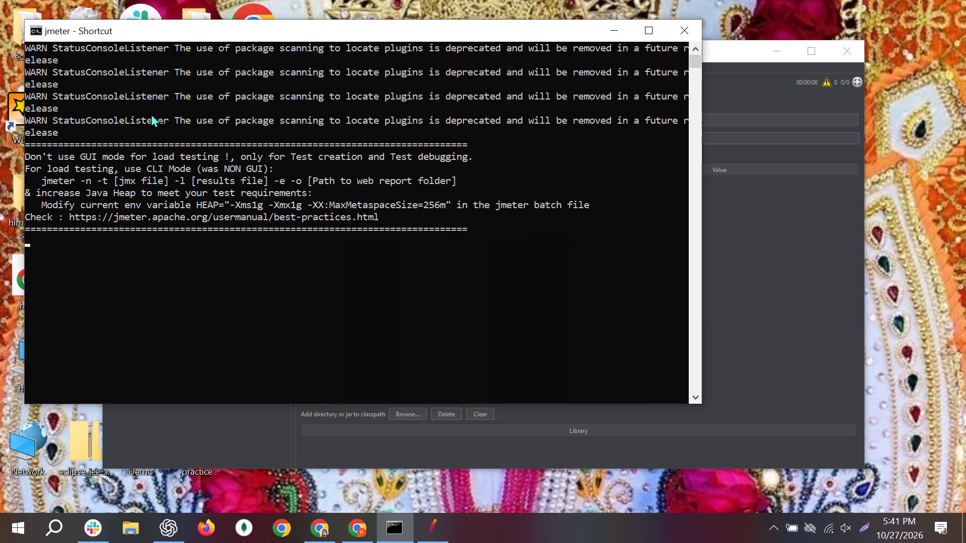
left_click(814, 268)
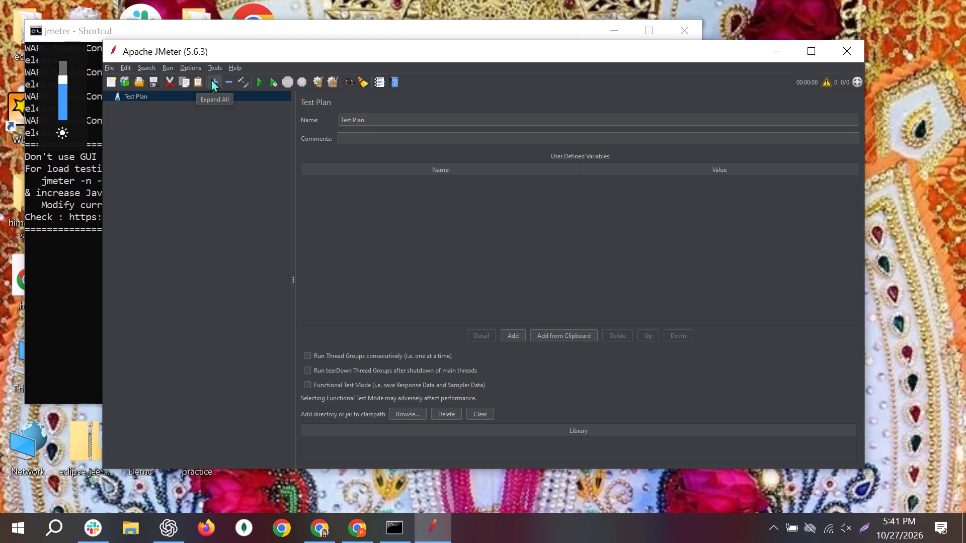
Open the test plan file "Dc customer .jmx" from the bin folder.
left_click(138, 81)
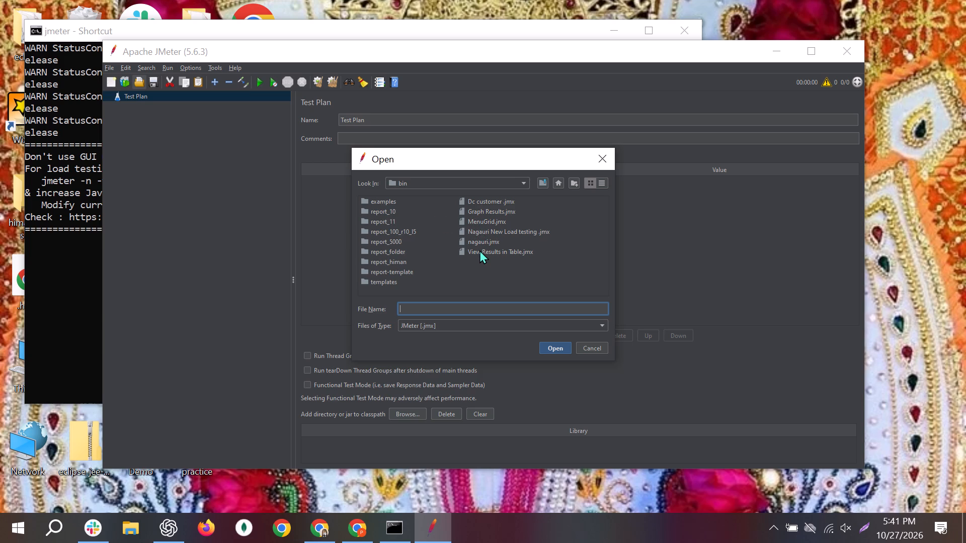
left_click(493, 198)
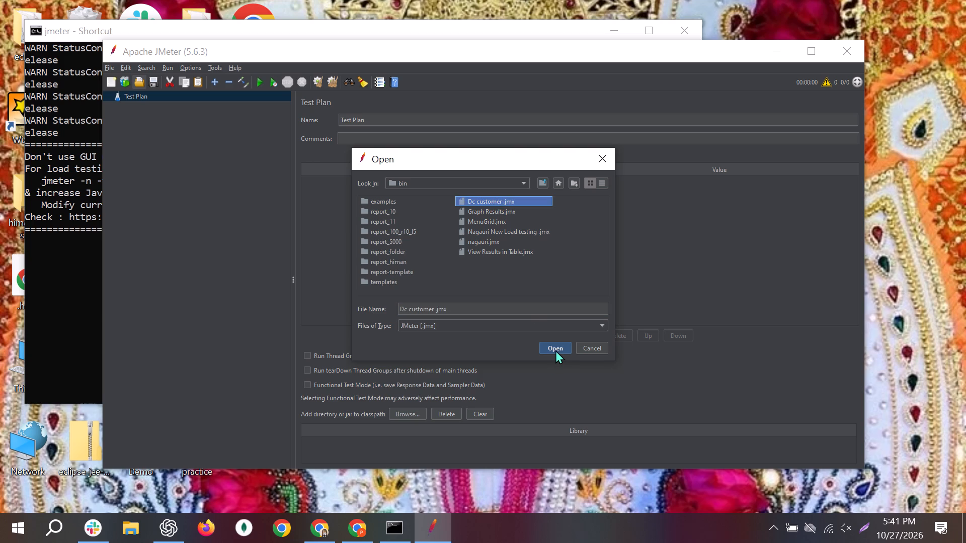
left_click(555, 350)
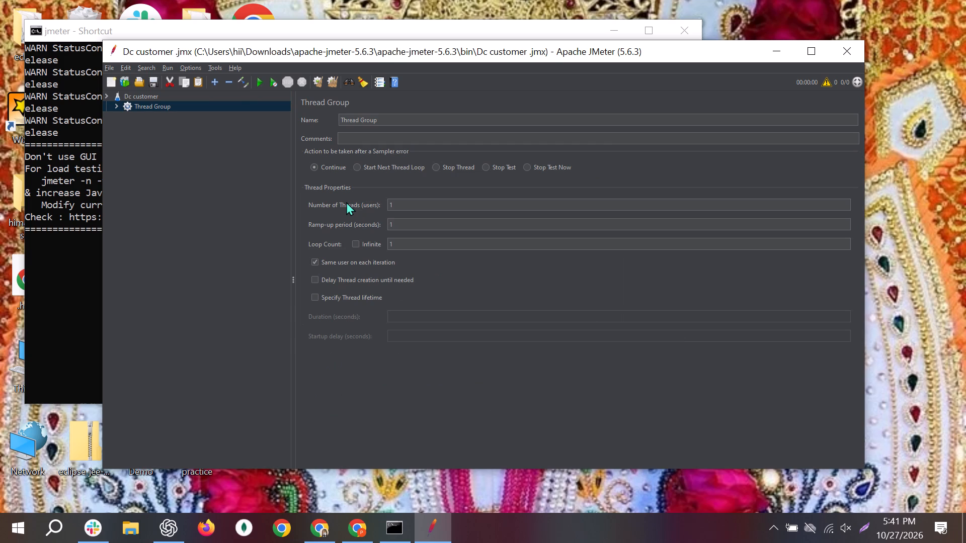
Display the login request in the Thread Group, clear all earlier results and run the test plan.
left_click(115, 105)
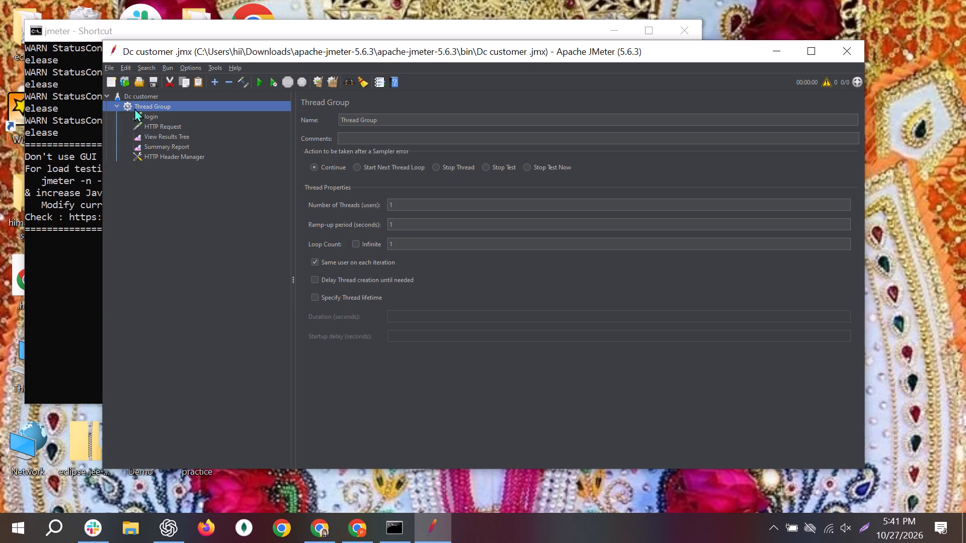
left_click(157, 115)
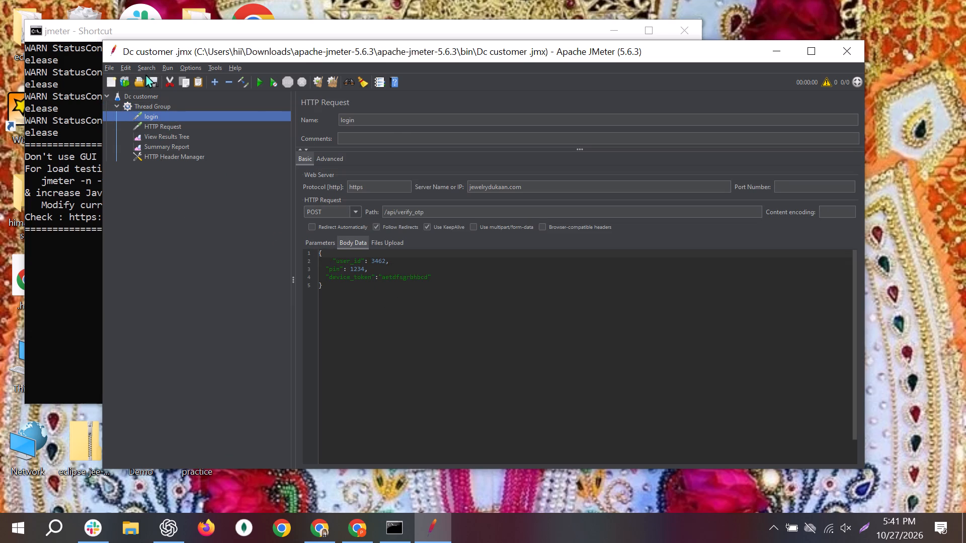
key("ctrl+e")
key("ctrl+r")
Examine the login sample's result, request body and response data in View Results Tree.
left_click(177, 144)
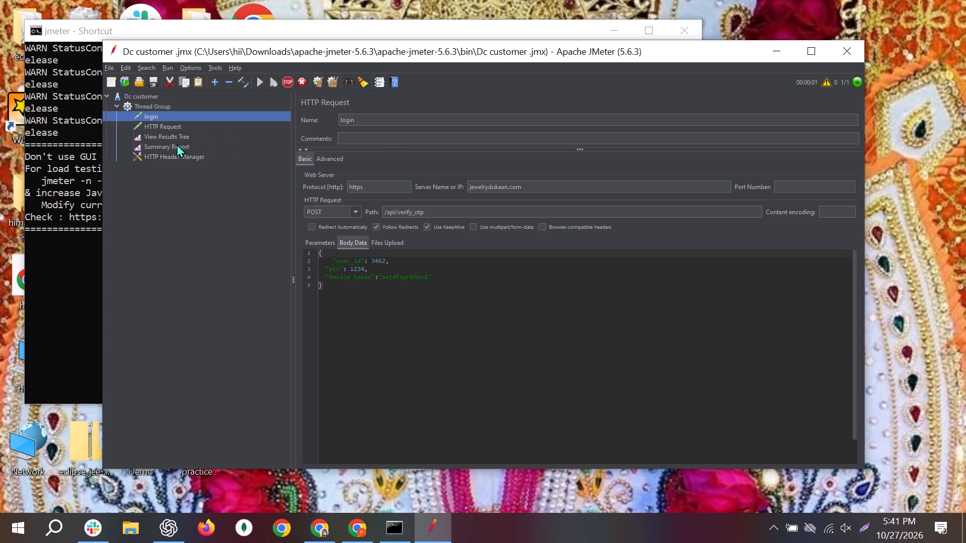
left_click(171, 136)
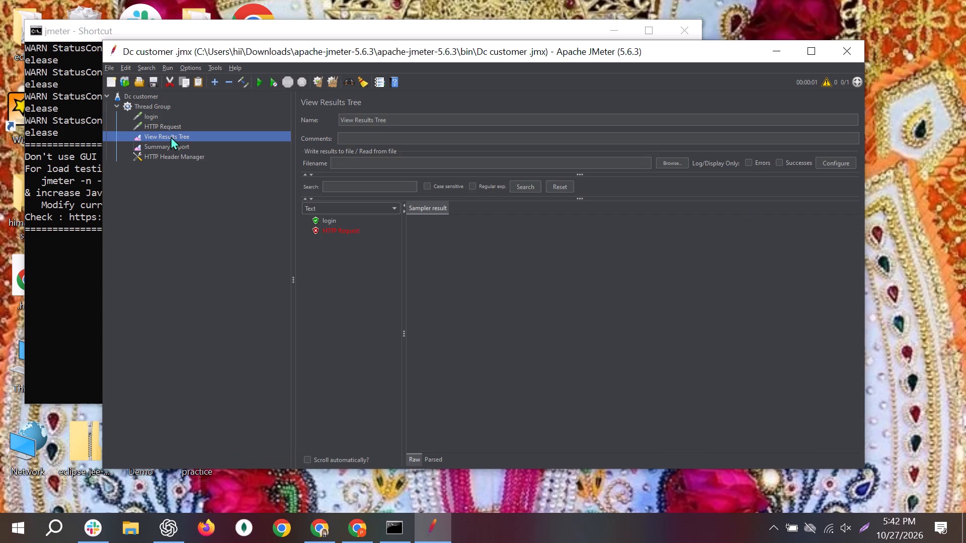
left_click(333, 219)
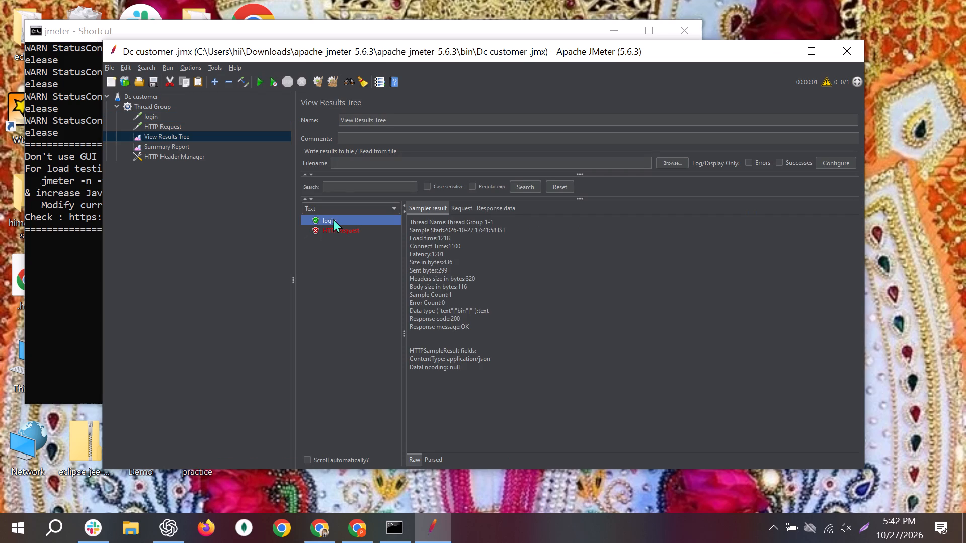
left_click(472, 213)
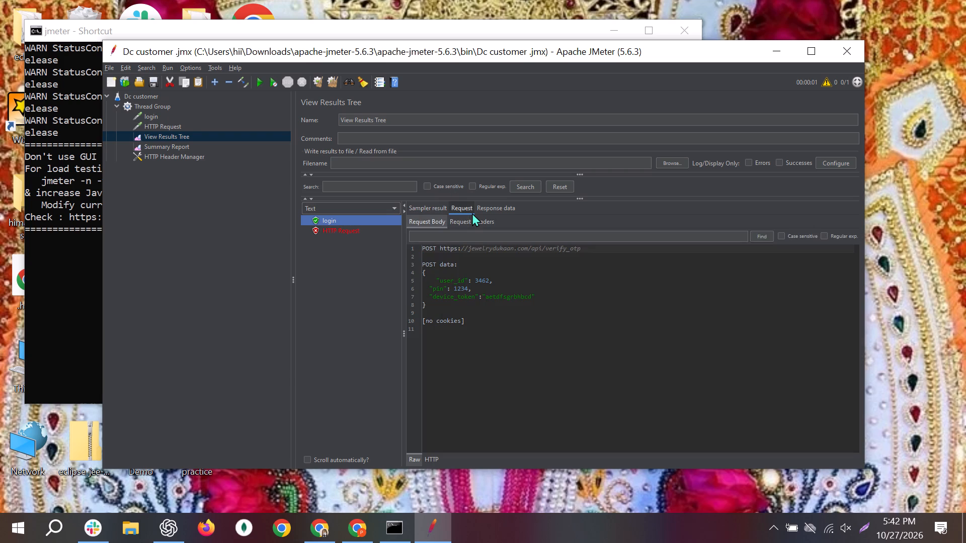
left_click(499, 208)
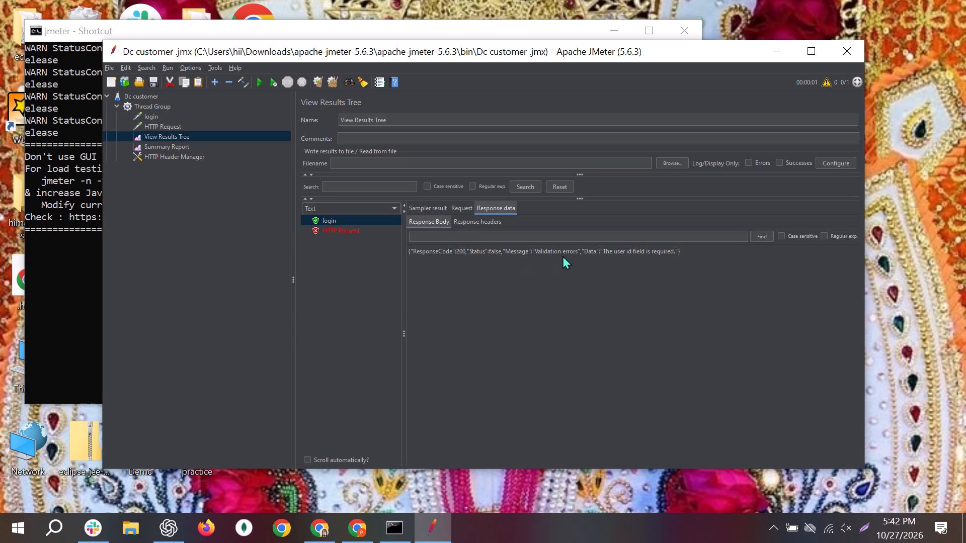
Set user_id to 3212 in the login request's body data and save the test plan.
left_click(171, 113)
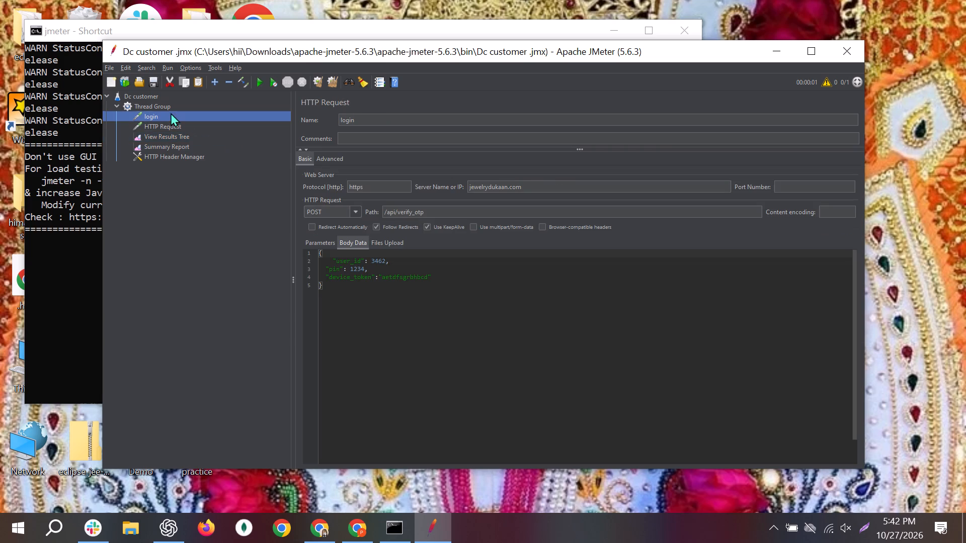
left_click(381, 261)
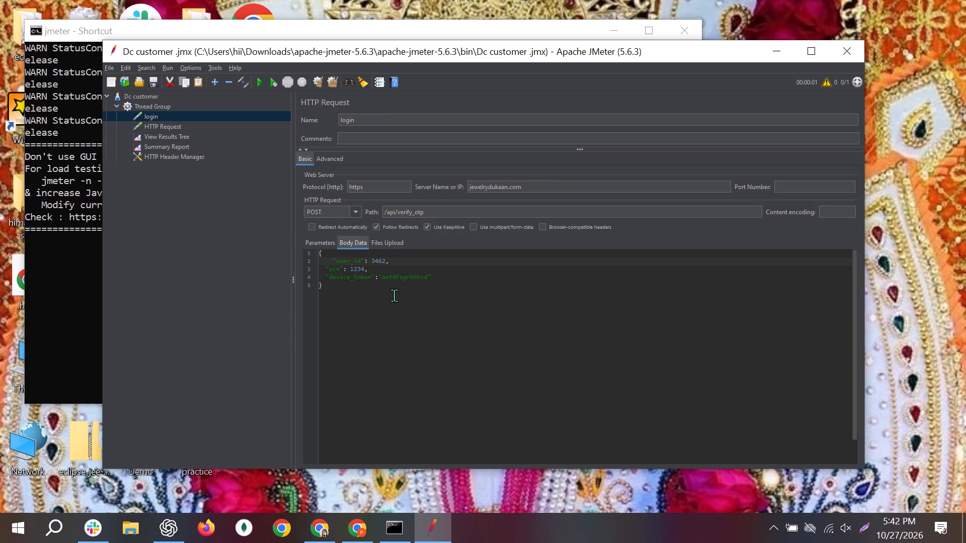
key("Right")
key("BackSpace")
key("BackSpace")
key("BackSpace")
key("BackSpace")
key("3")
key("BackSpace")
key("ctrl+z")
key("ctrl+z")
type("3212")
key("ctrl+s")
Save the test plan, clear all earlier results and run the Dc customer test again.
left_click(168, 103)
key("ctrl+s")
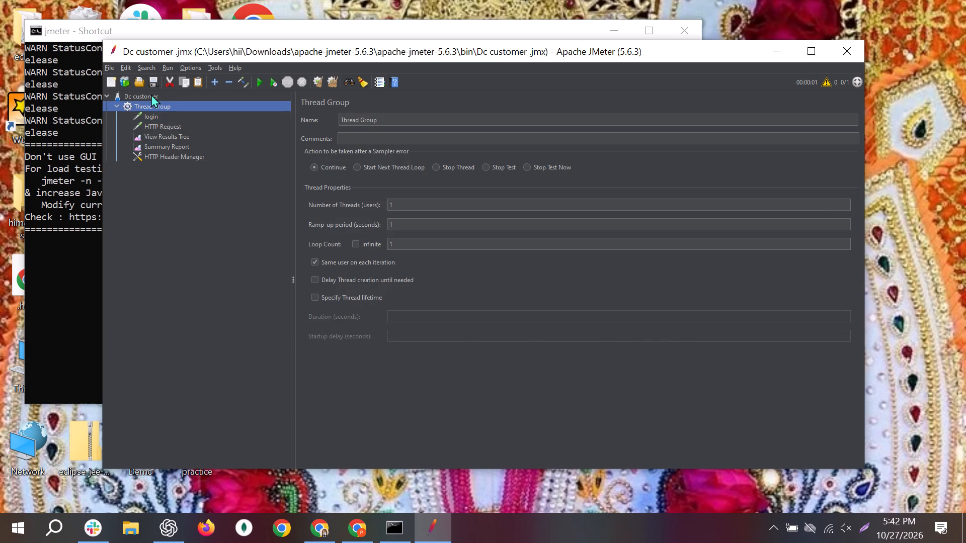
left_click(150, 94)
key("ctrl+e")
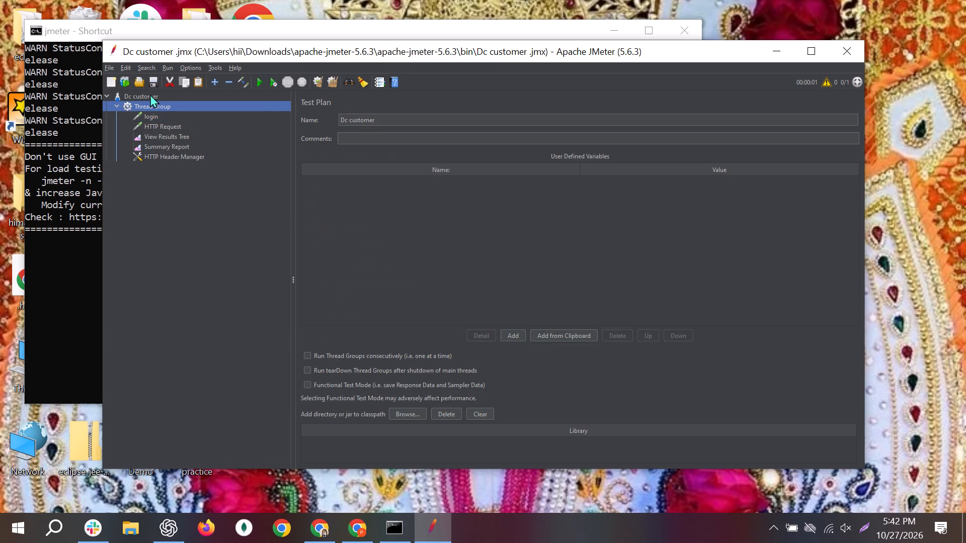
key("ctrl+r")
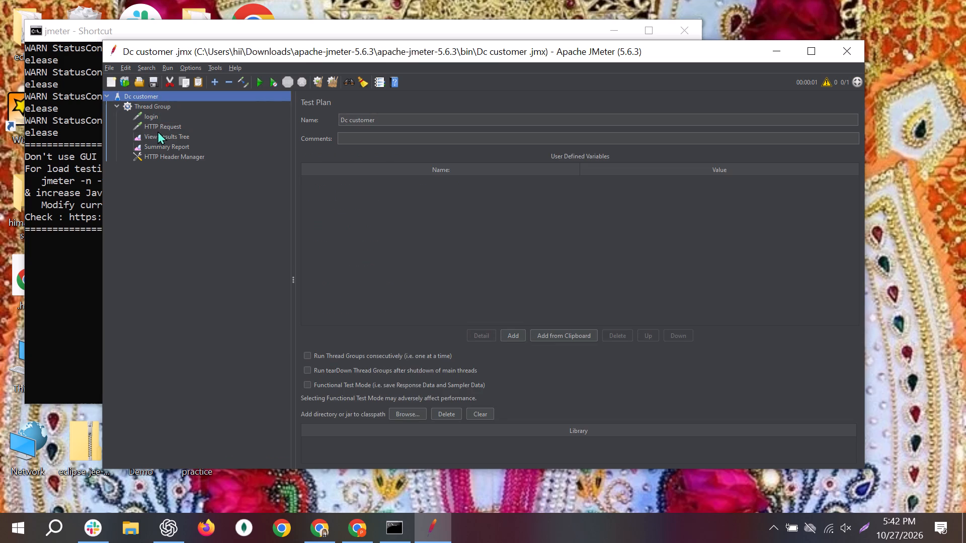
Examine the login sample's response body and response headers in View Results Tree.
left_click(163, 130)
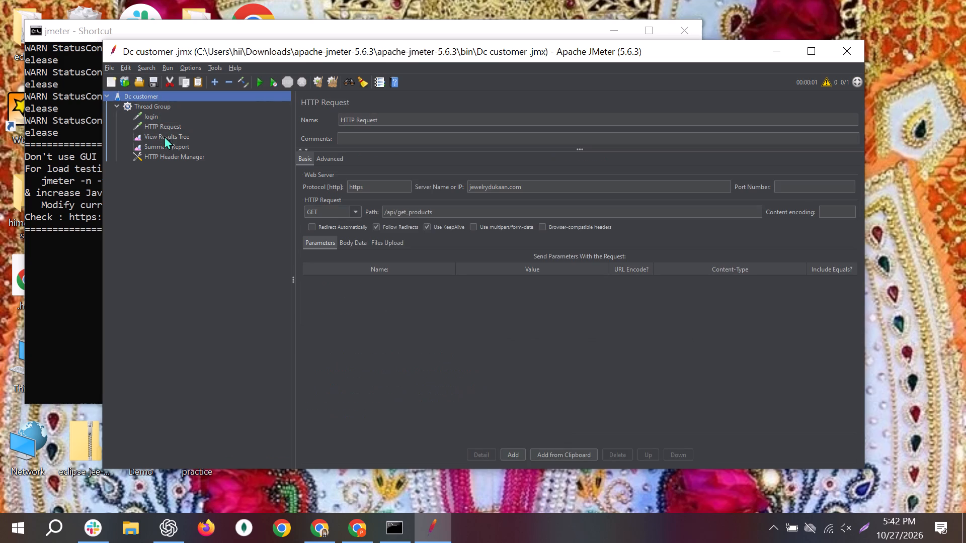
left_click(165, 137)
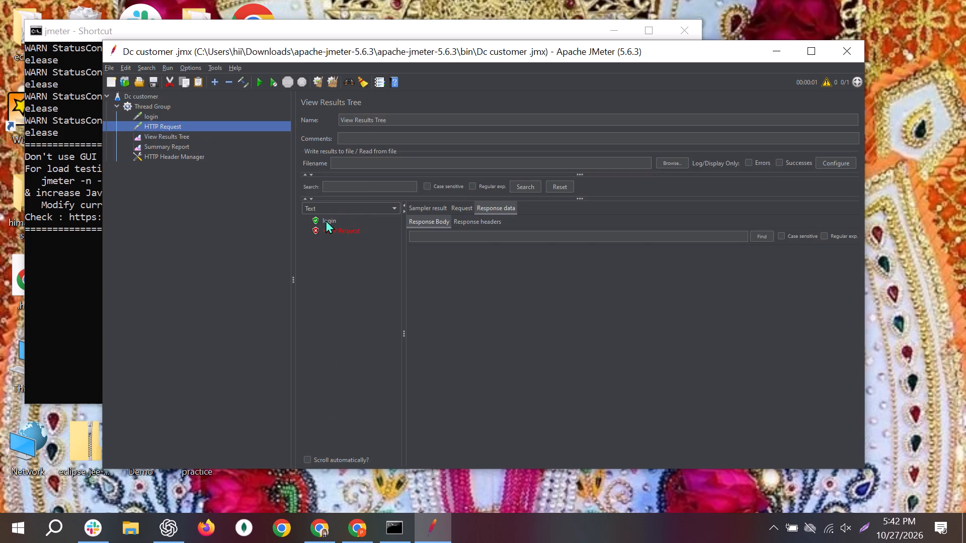
left_click(326, 221)
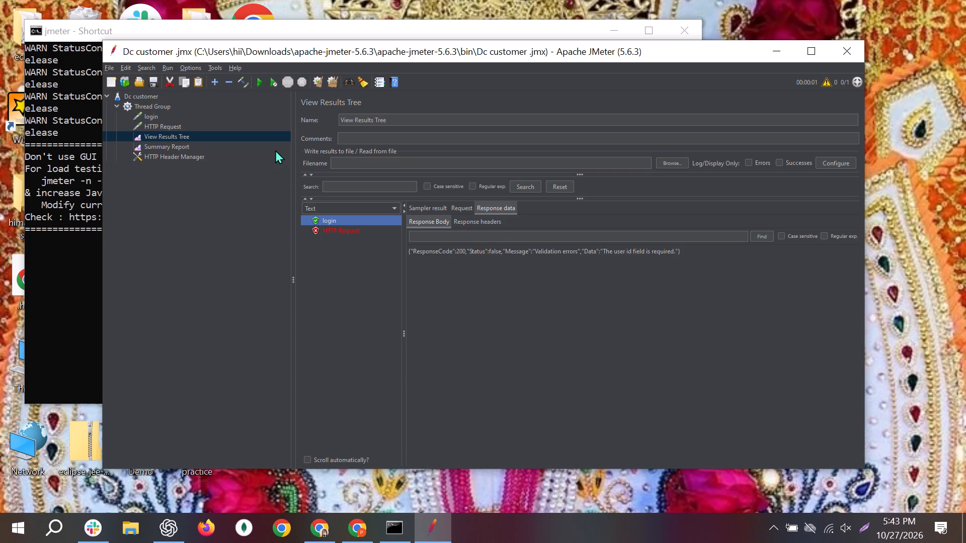
left_click(475, 220)
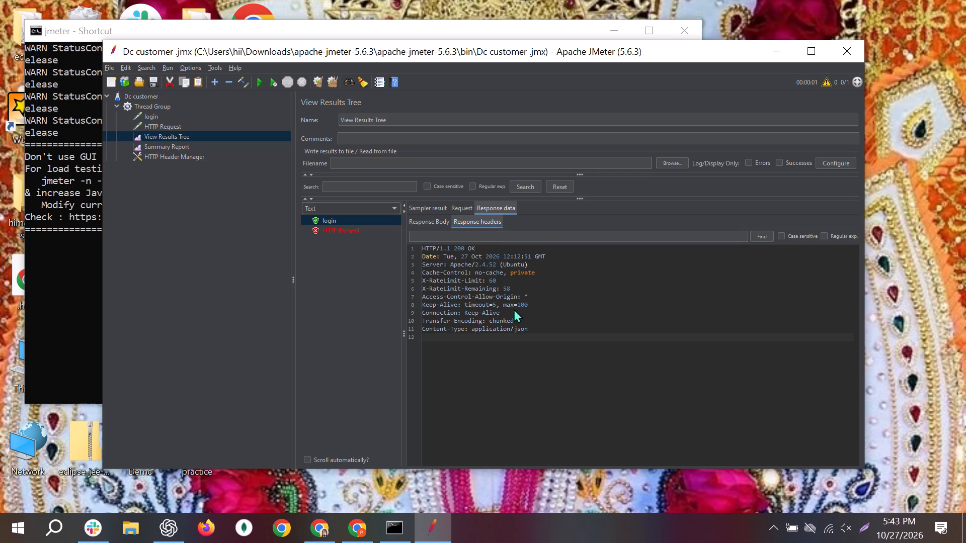
Review the Thread Group, the login request's path and body, and the HTTP Request sampler's path and body data.
left_click(171, 110)
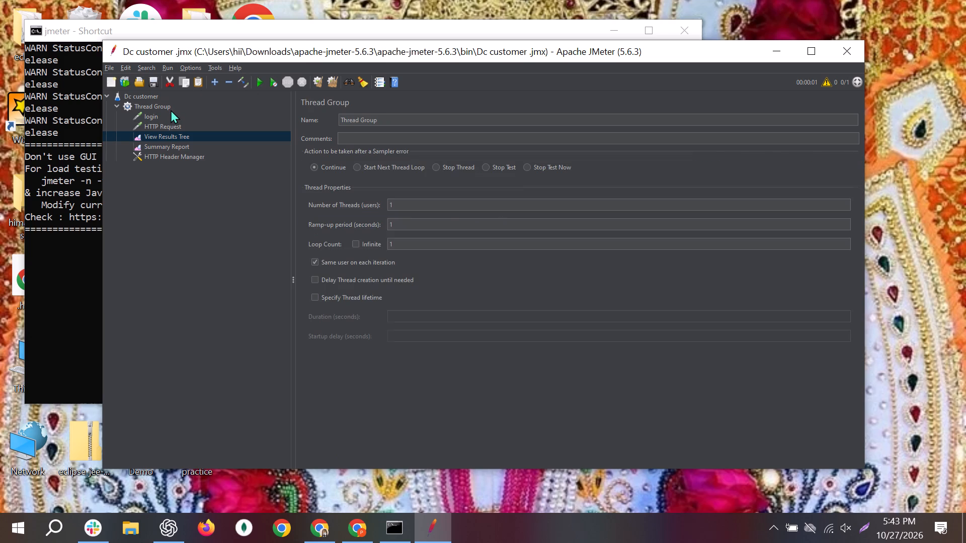
left_click(171, 115)
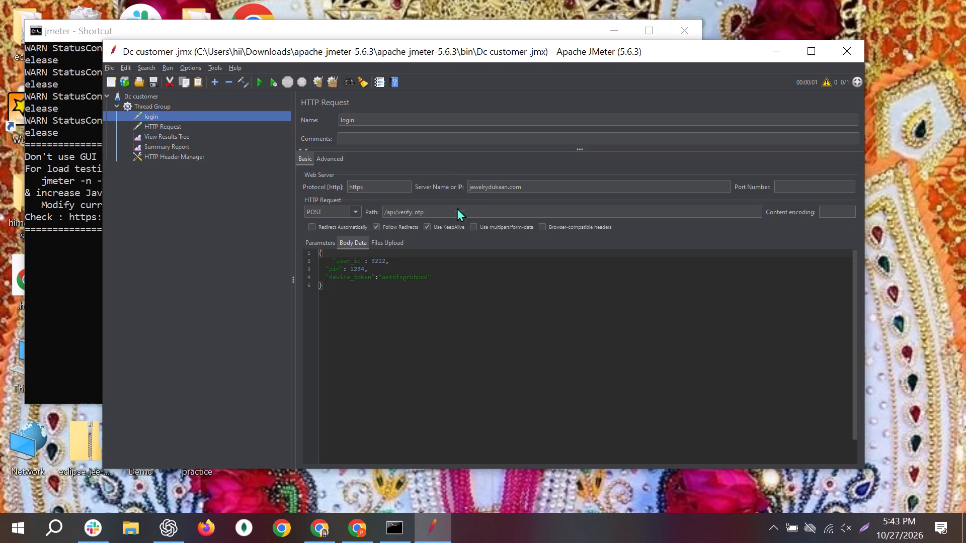
left_click(455, 210)
left_click(173, 123)
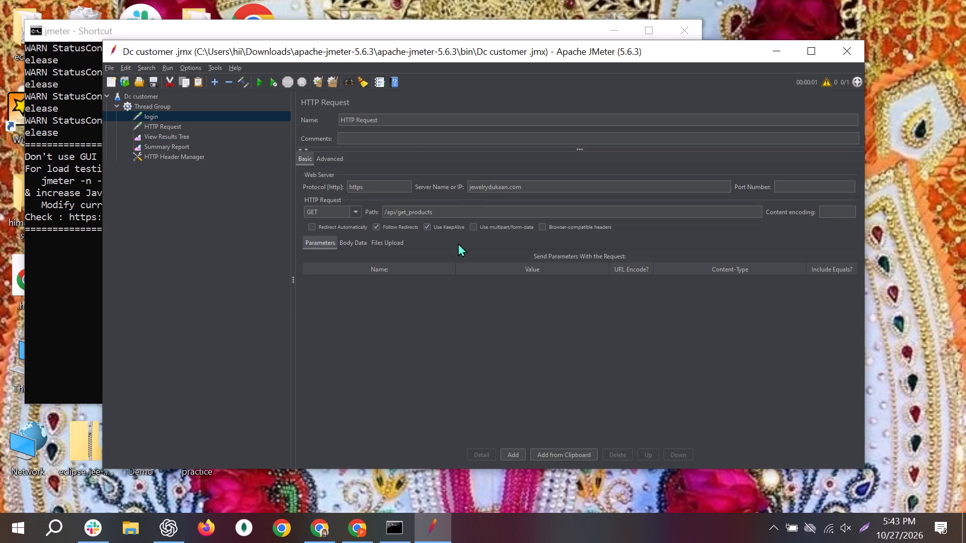
left_click(443, 217)
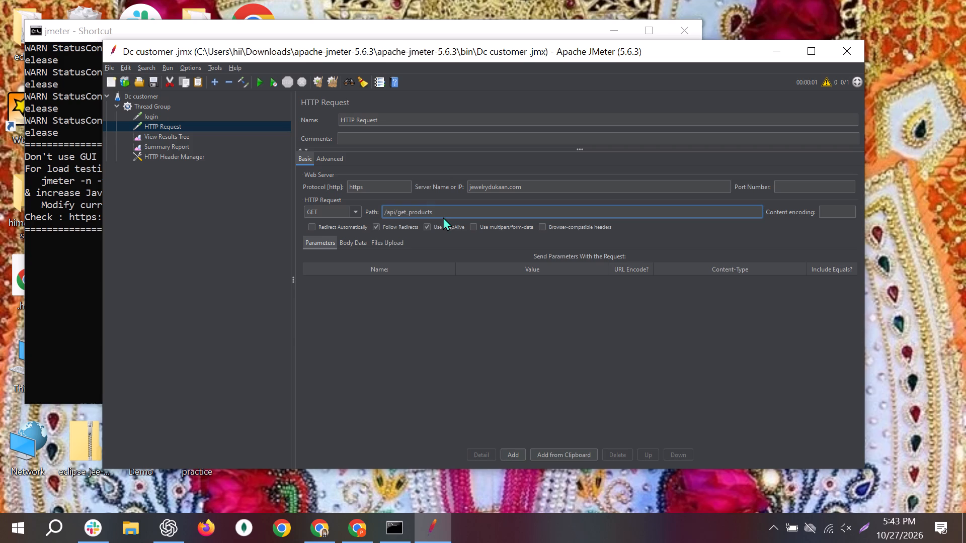
left_click(364, 241)
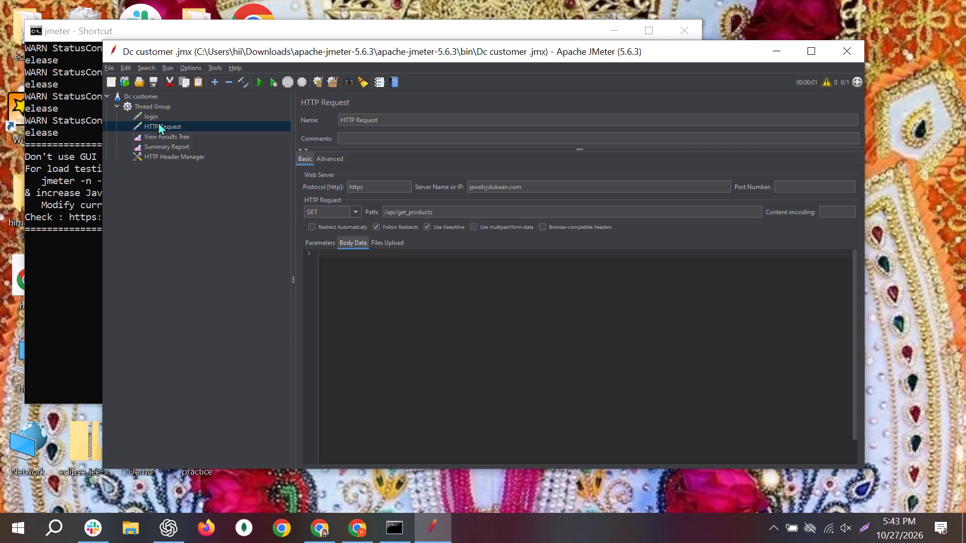
left_click(150, 102)
left_click(145, 94)
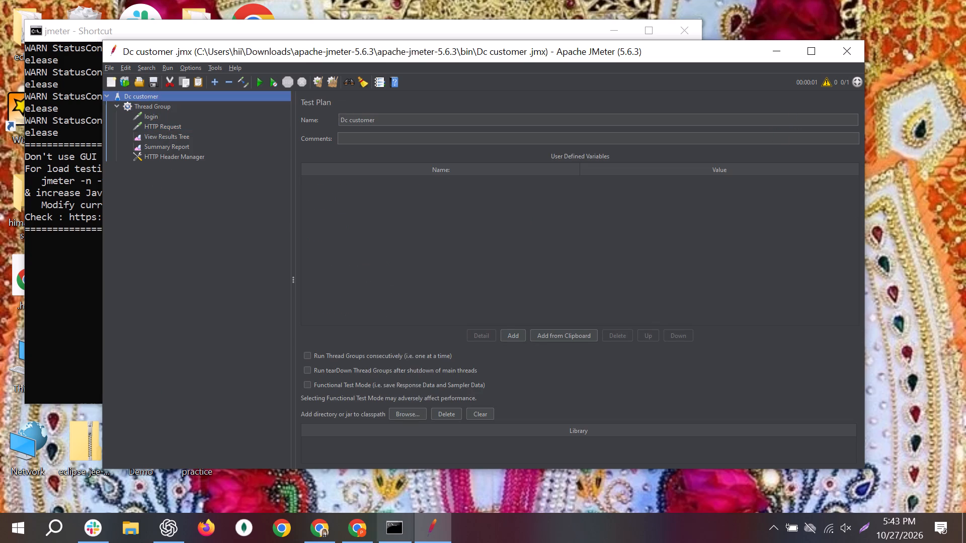
Switch to the Jewellery Dukan admin orders list in Chrome.
key("alt+Tab")
key("alt+Tab")
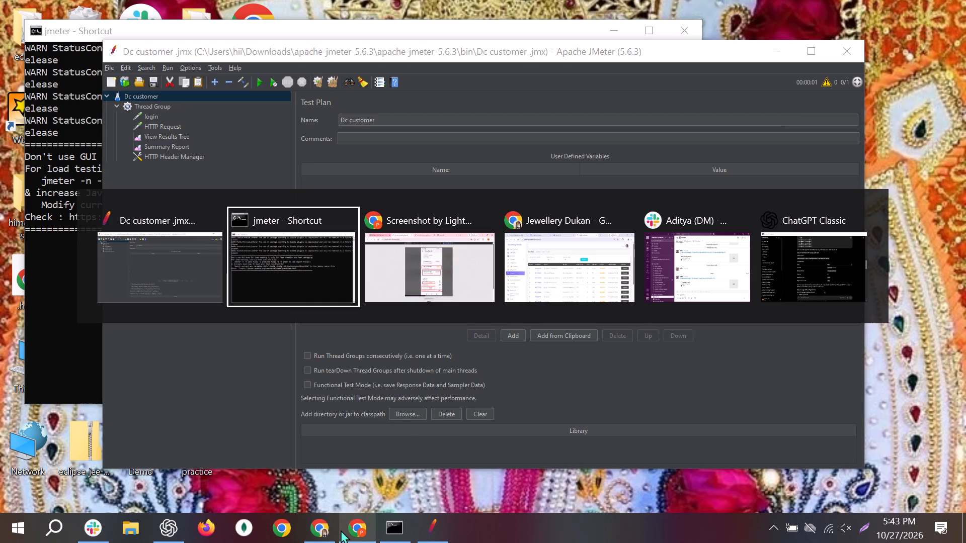
key("alt+Tab")
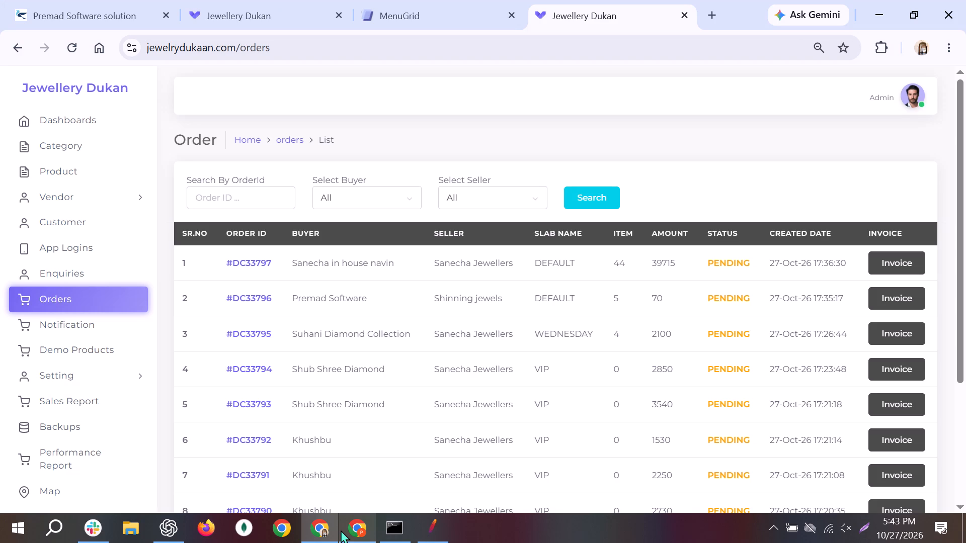
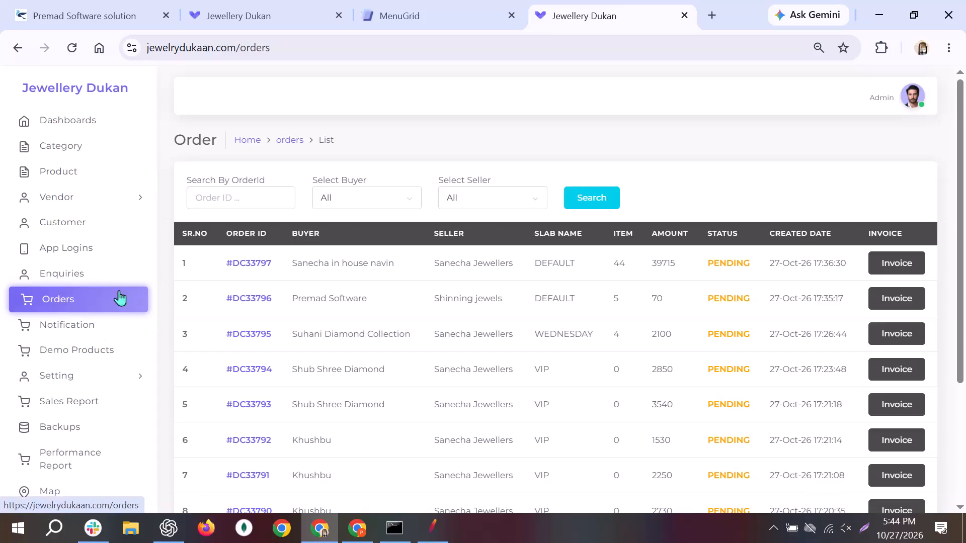
Review the enquiries list and the reloaded orders list, and expand the vendor section.
left_click(106, 267)
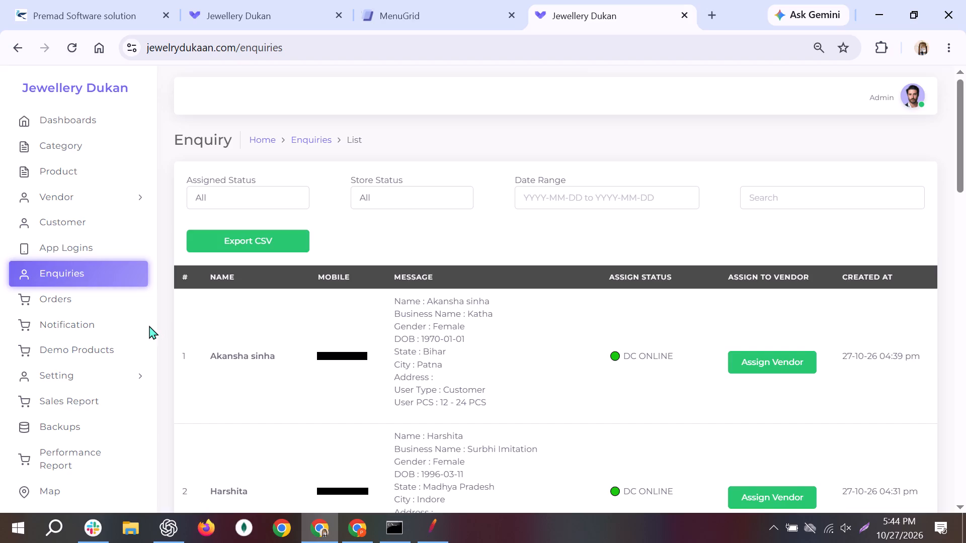
left_click(90, 305)
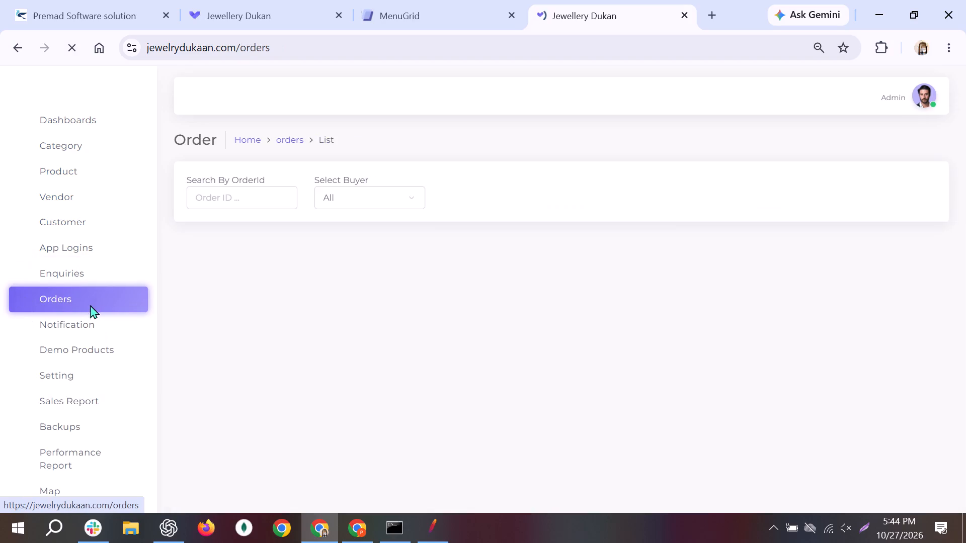
left_click(74, 194)
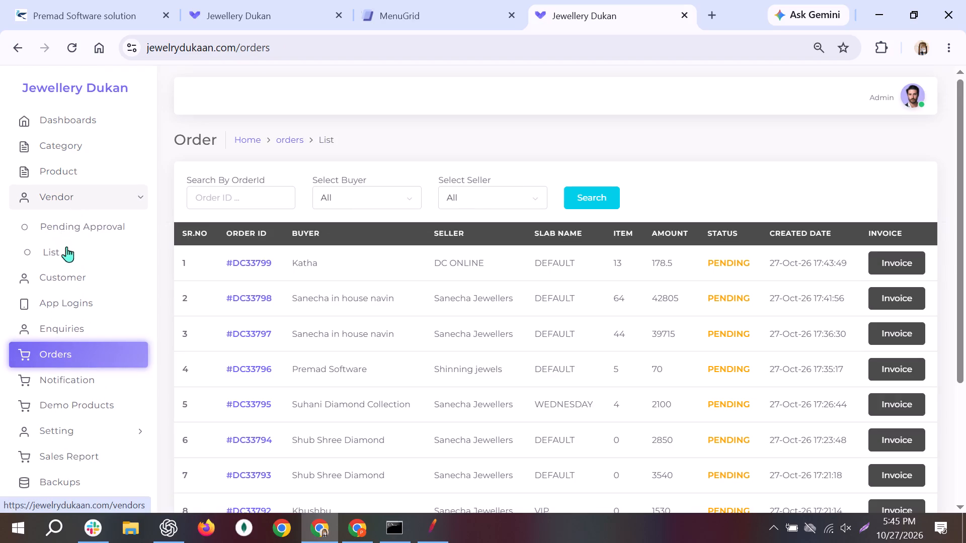
Browse the admin product list from page 1 through pages 2, 3 and 4.
left_click(59, 171)
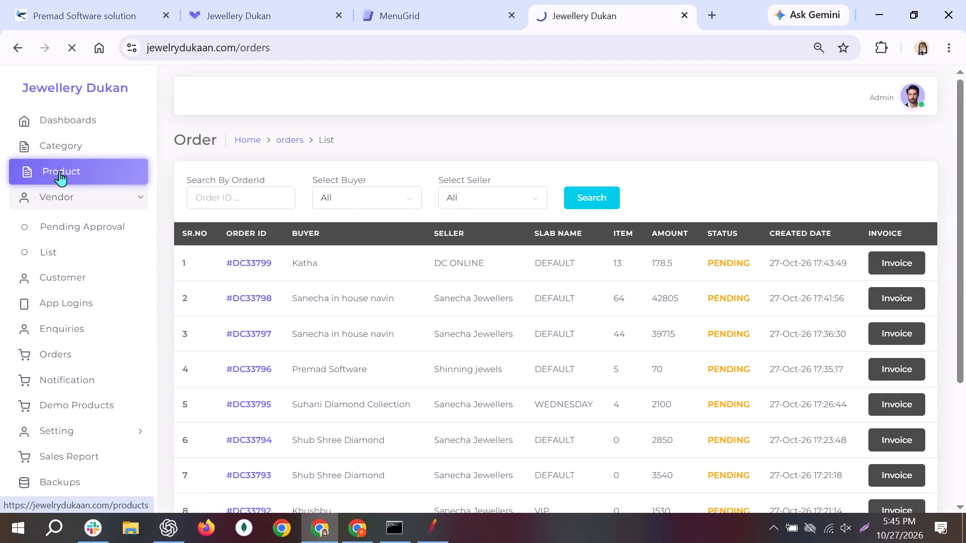
scroll(641, 368, "down", 10)
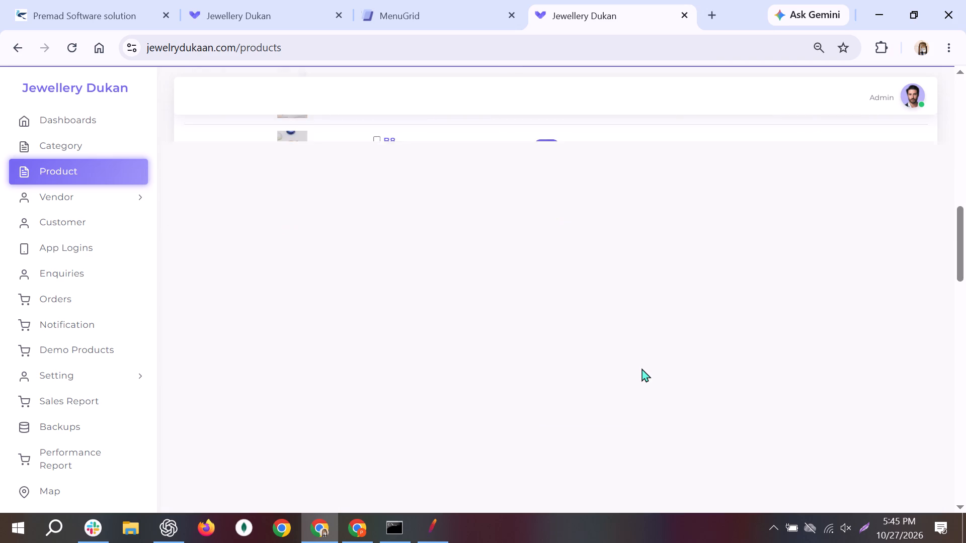
scroll(641, 368, "down", 20)
scroll(641, 368, "down", 20)
scroll(641, 368, "down", 5)
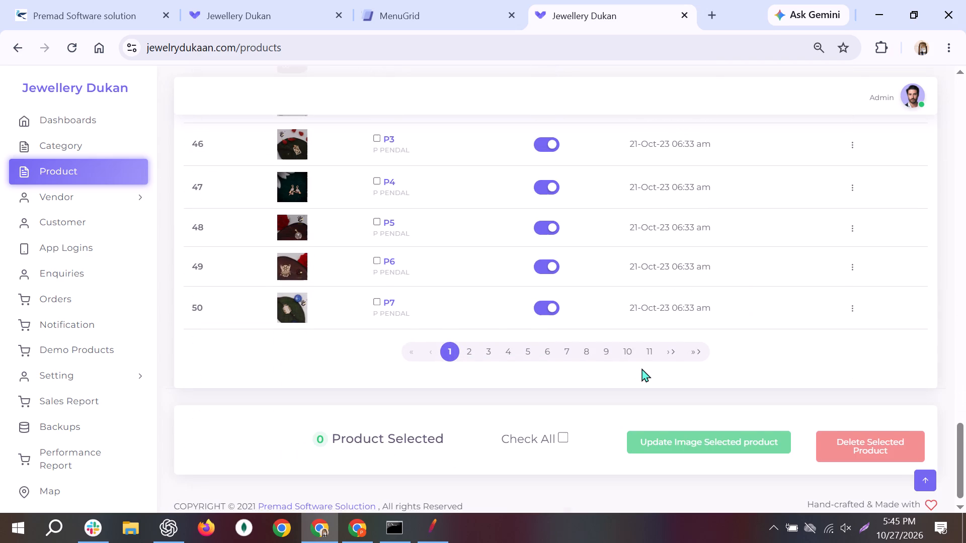
scroll(641, 368, "down", 5)
left_click(476, 344)
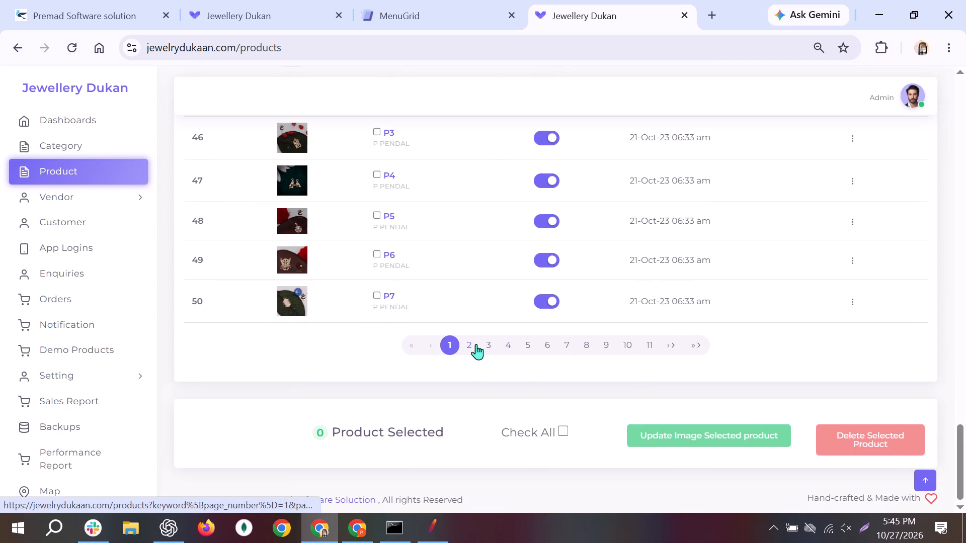
scroll(476, 344, "down", 14)
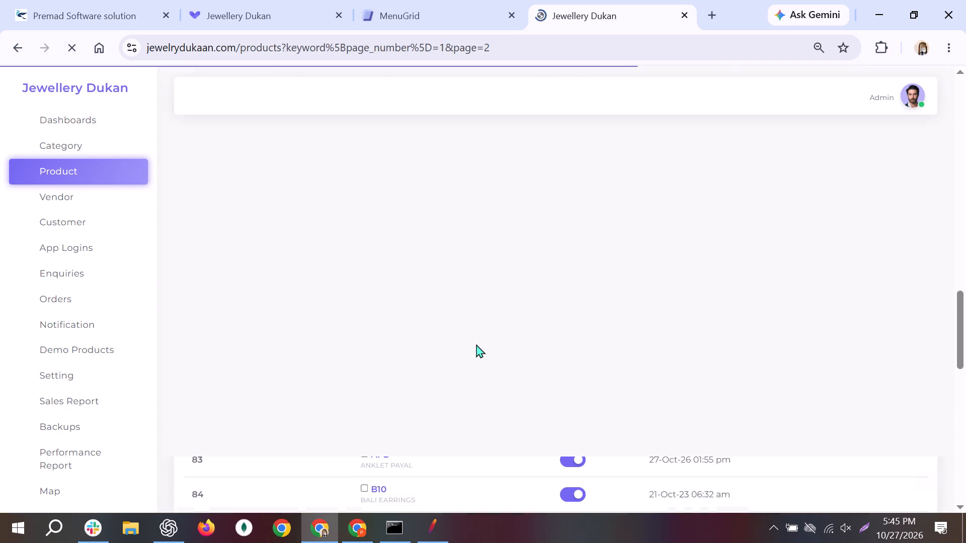
scroll(476, 344, "down", 20)
scroll(476, 344, "down", 20)
scroll(476, 344, "down", 9)
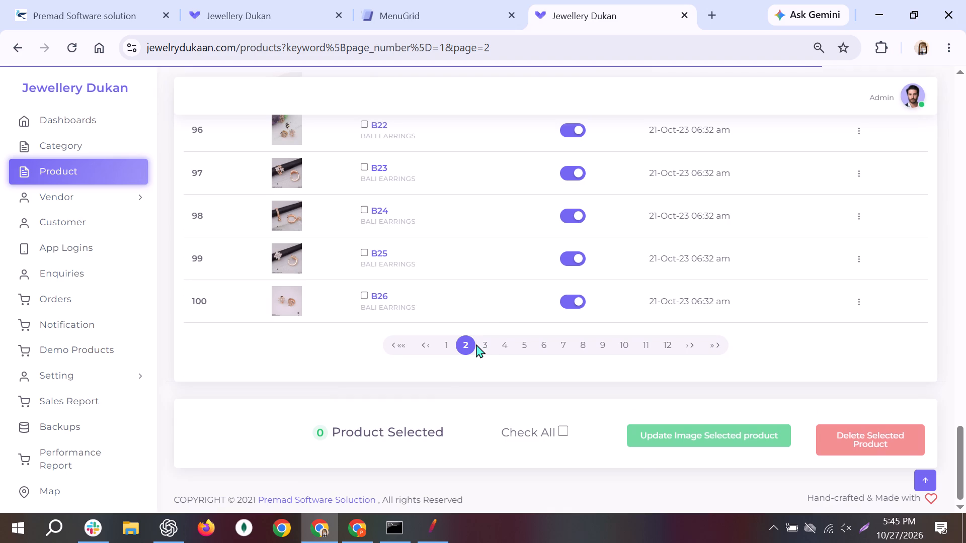
left_click(484, 344)
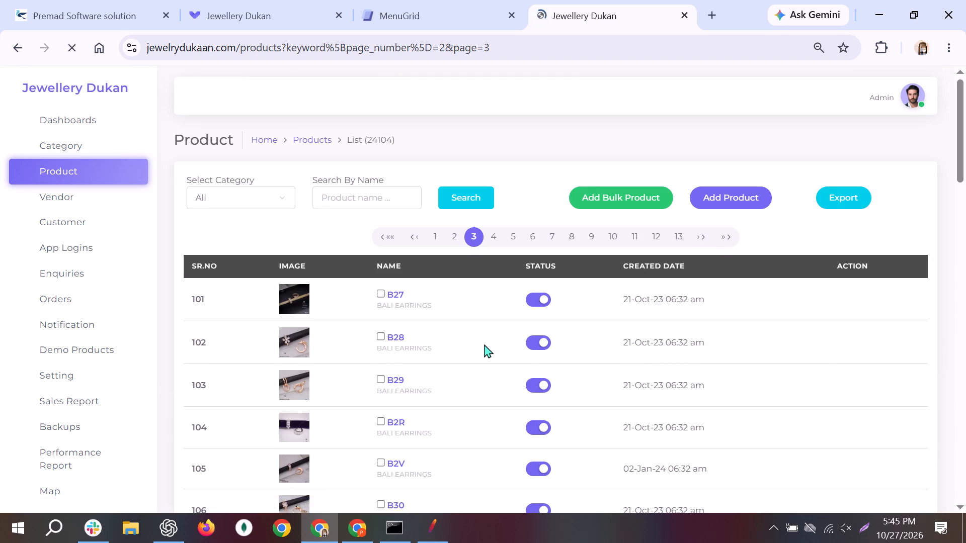
scroll(484, 344, "down", 20)
scroll(484, 344, "down", 20)
scroll(484, 344, "down", 2)
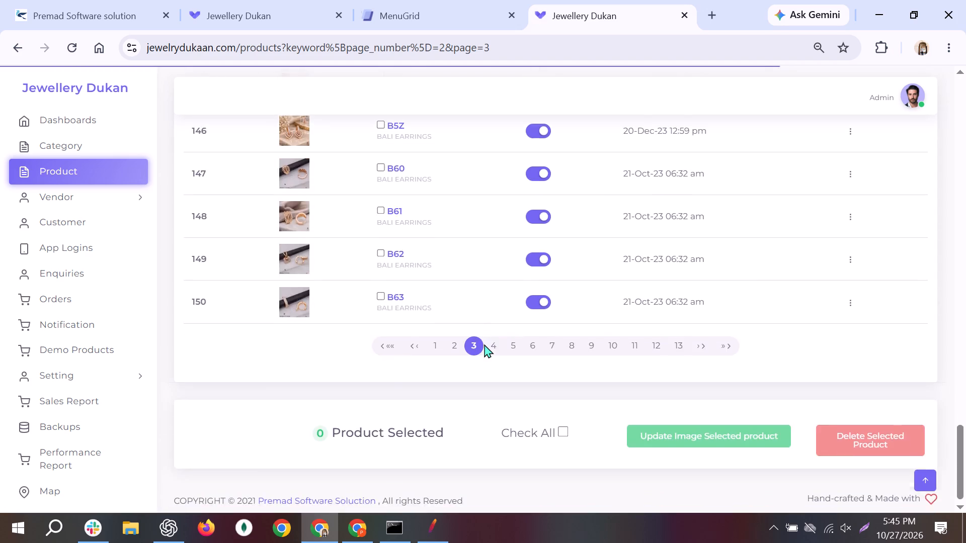
scroll(484, 344, "down", 1)
scroll(484, 344, "up", 20)
scroll(484, 344, "up", 8)
scroll(484, 344, "down", 13)
scroll(484, 344, "up", 1)
scroll(484, 344, "down", 3)
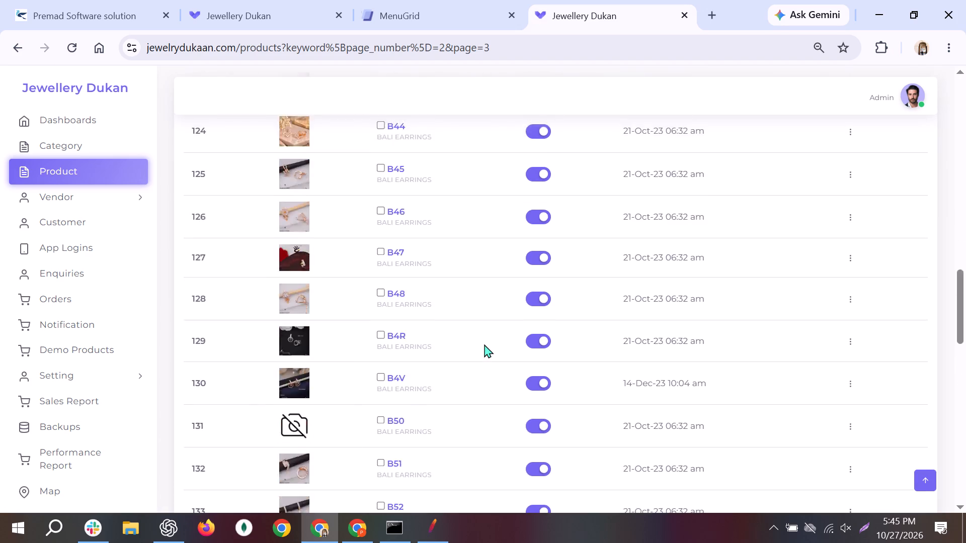
scroll(484, 344, "down", 16)
left_click(493, 347)
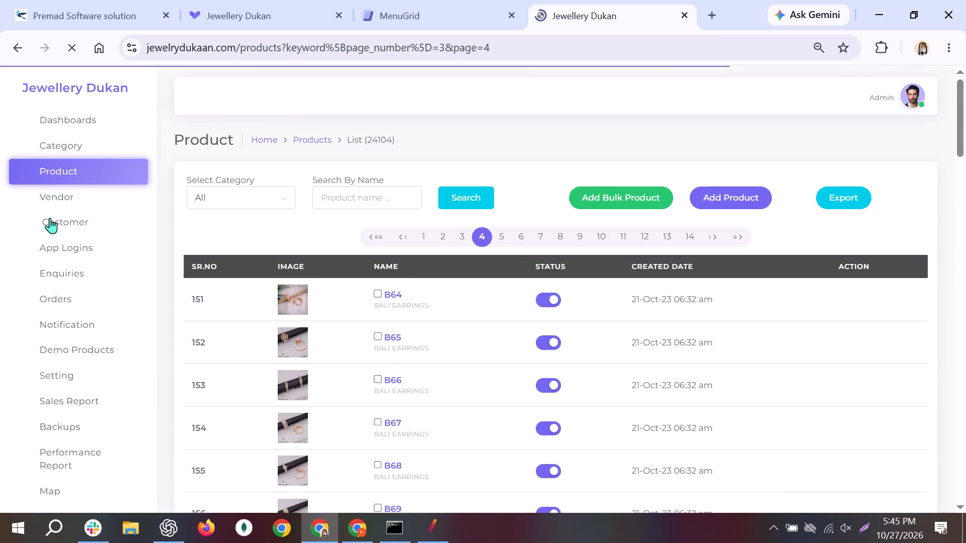
Review the customer list and pages 1, 3 and 6 of the orders list.
left_click(49, 218)
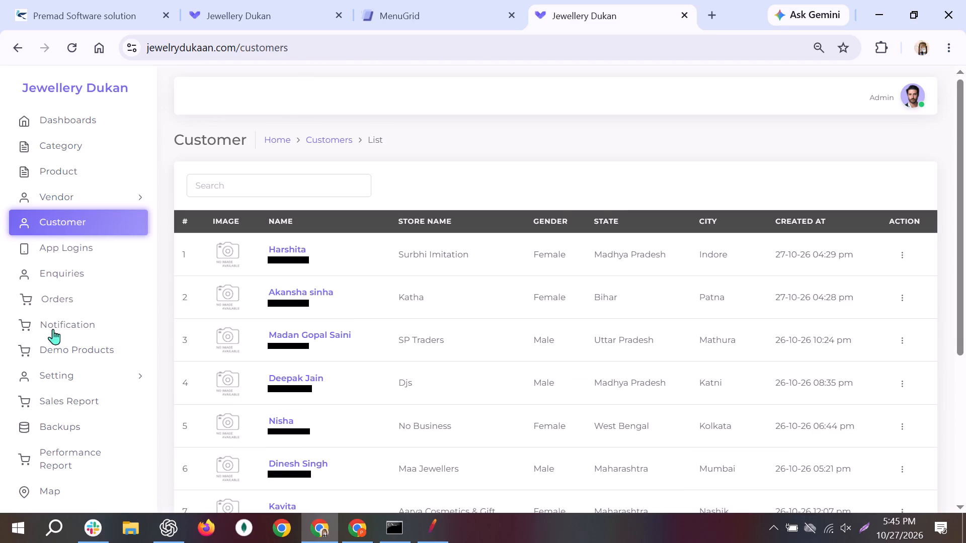
left_click(51, 302)
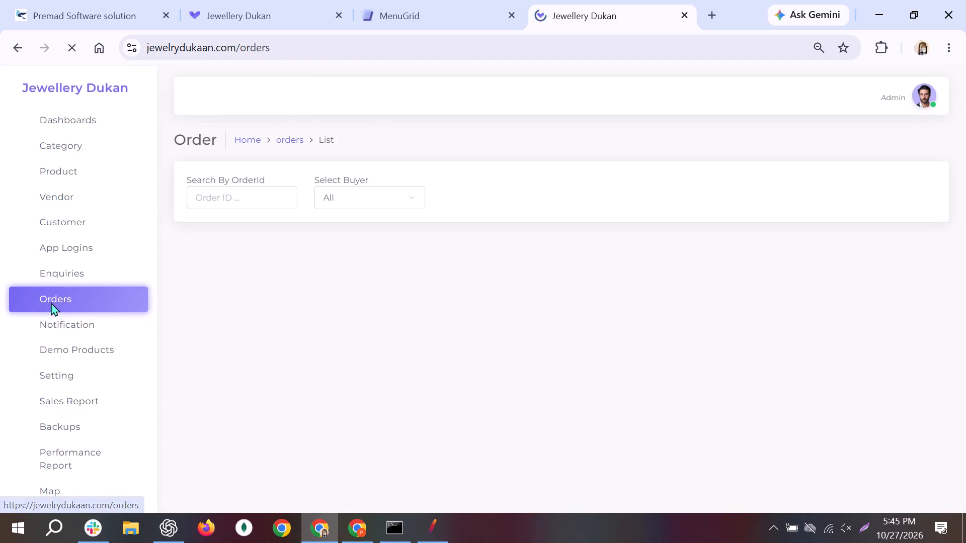
scroll(386, 296, "down", 18)
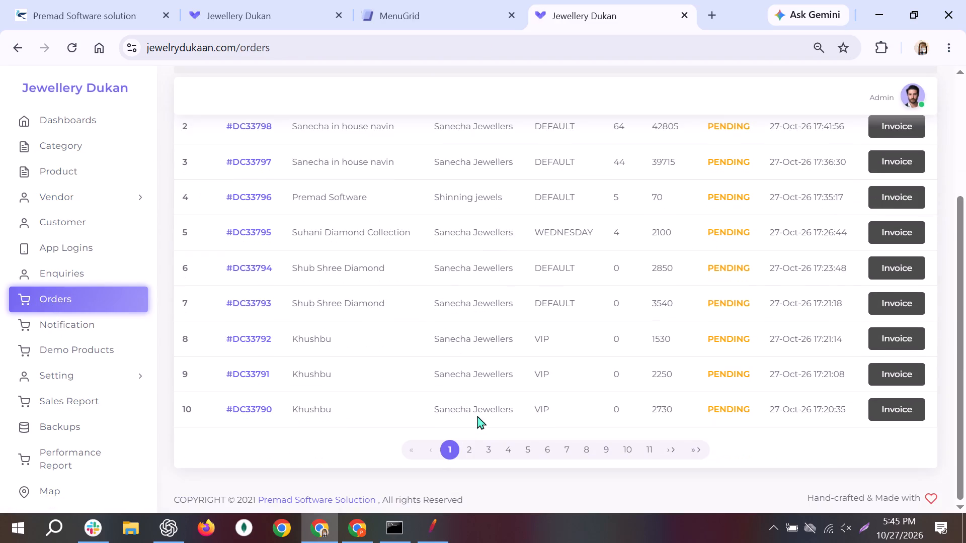
left_click(487, 442)
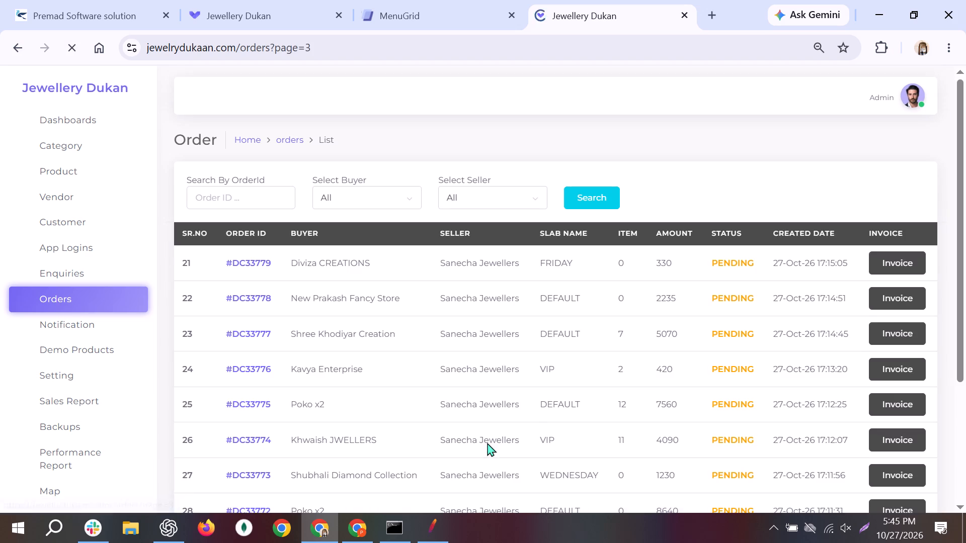
scroll(539, 419, "down", 13)
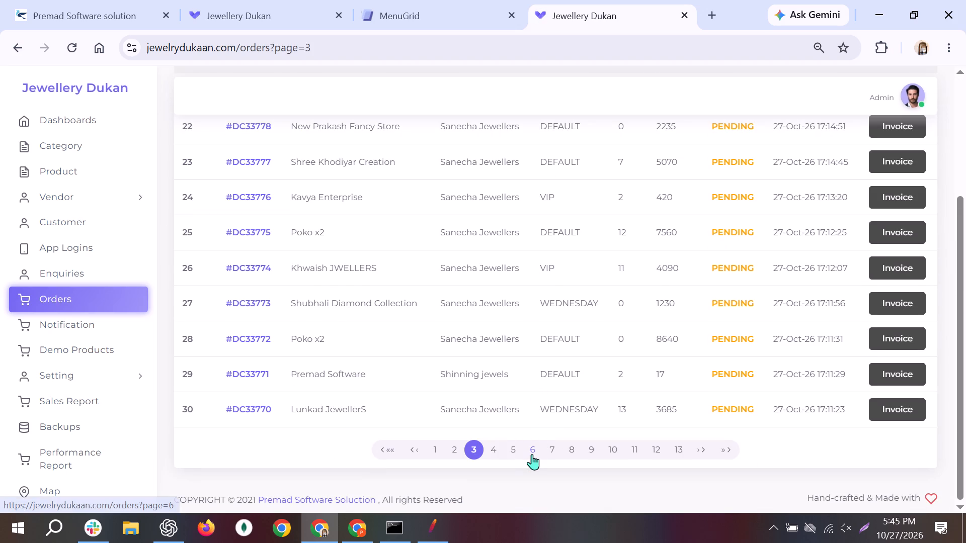
left_click(532, 454)
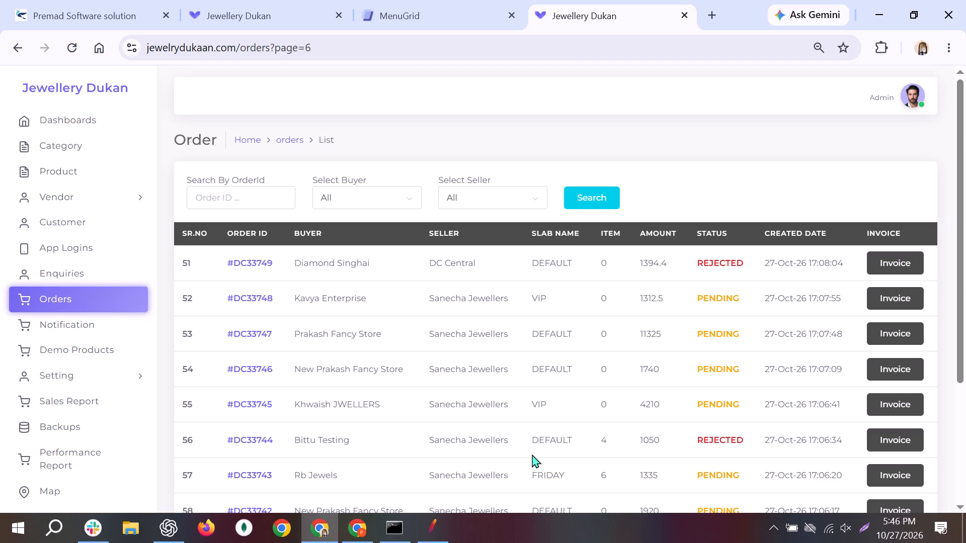
View the sent notifications list and return to the first page of the product list.
left_click(84, 327)
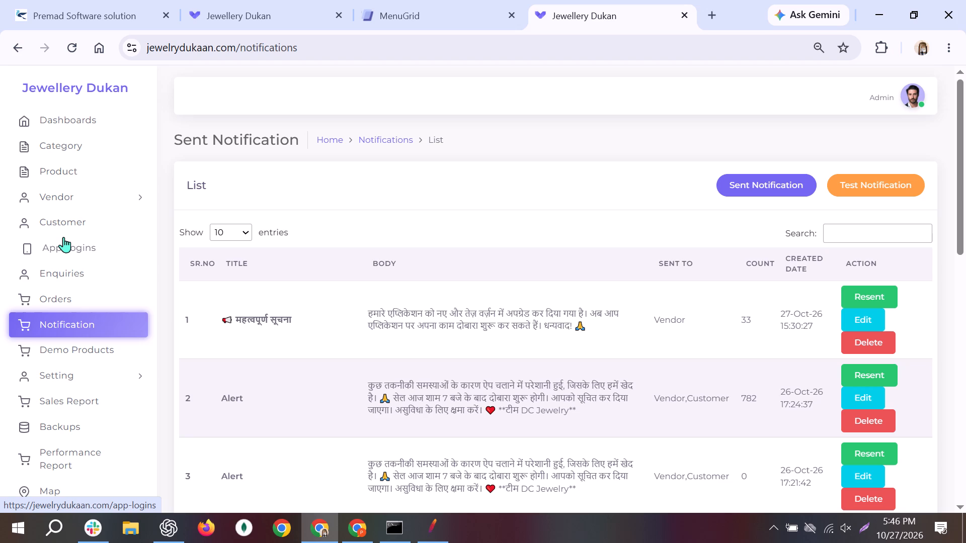
left_click(73, 170)
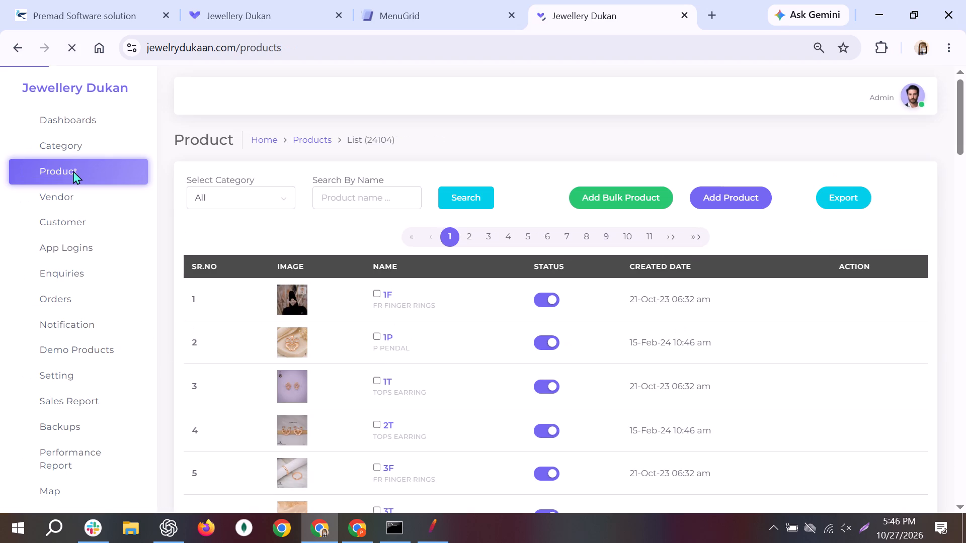